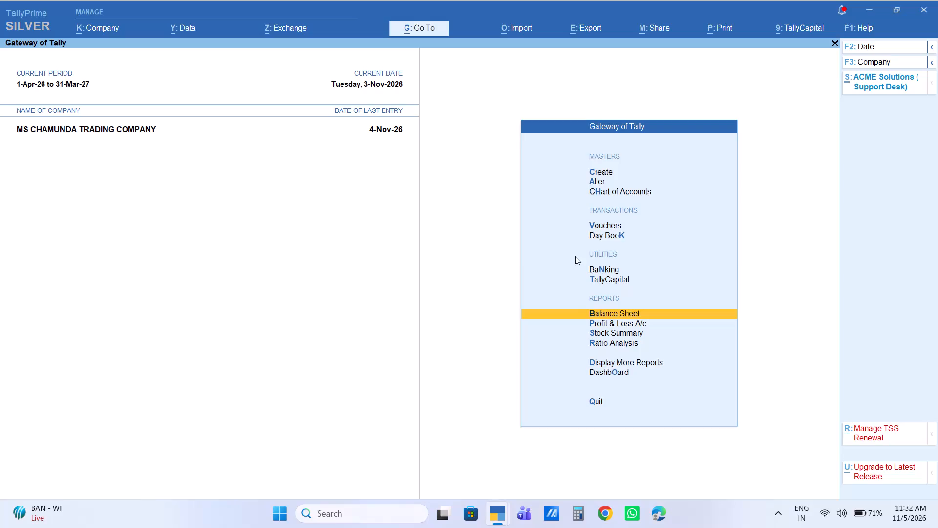
# Start a new sales voucher with Cash as the party account, dismissing the pop-up notification.
pyautogui.press('Up')
pyautogui.press('Up')
pyautogui.press('Up')
pyautogui.press('Up')
pyautogui.press('Return')
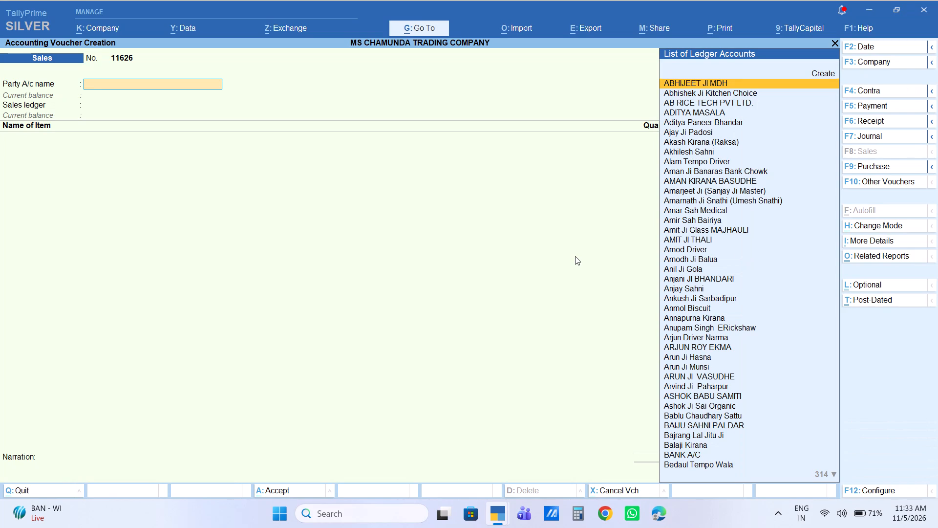
pyautogui.write('cas')
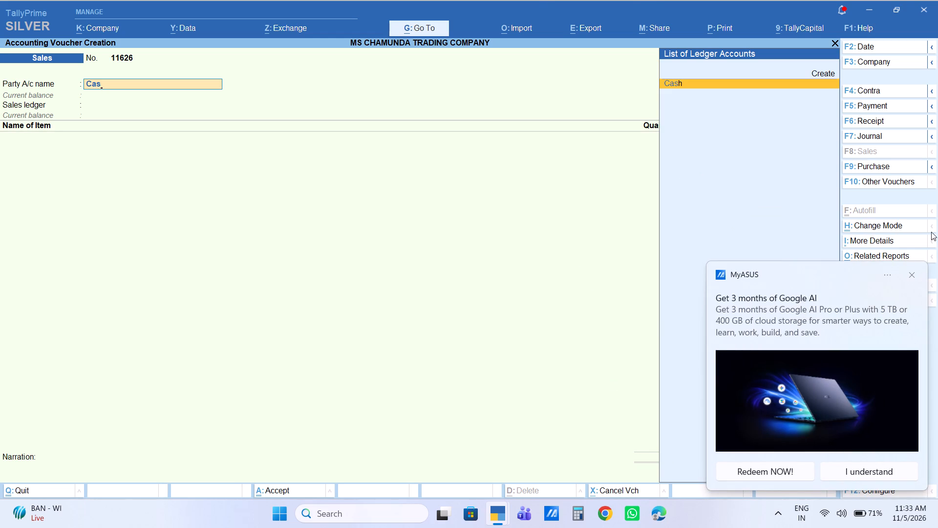
pyautogui.doubleClick(909, 276)
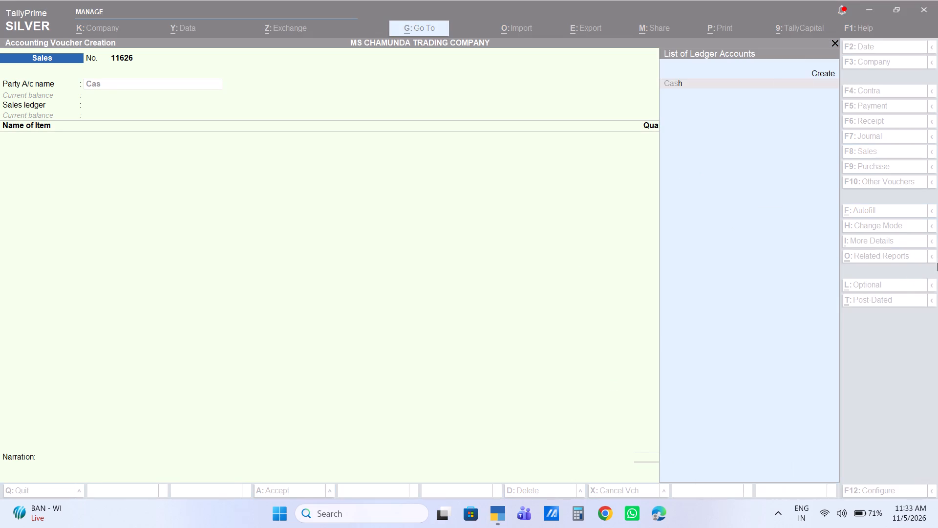
pyautogui.press('Return')
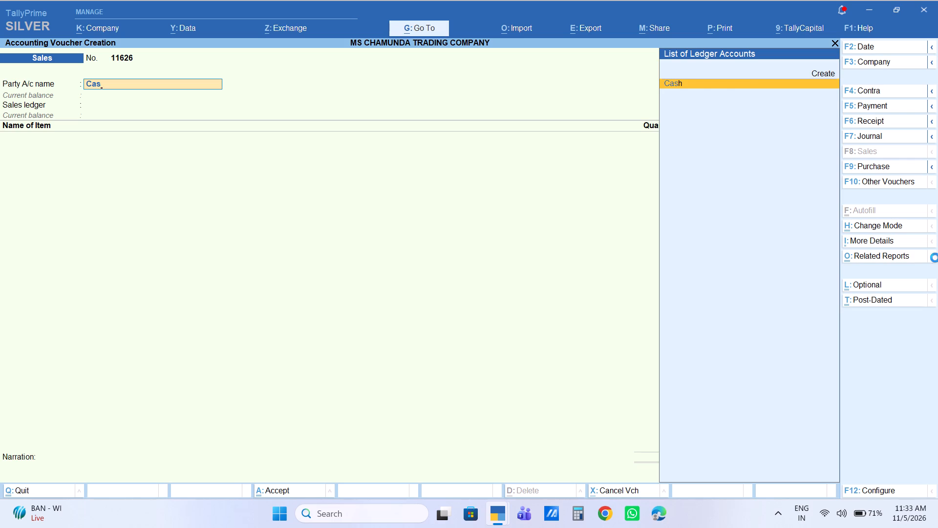
# Set the Bazar Samiti customer beginning with "Chan" as buyer in the party details and accept SALES as the sales ledger.
pyautogui.write('ch')
pyautogui.write('and')
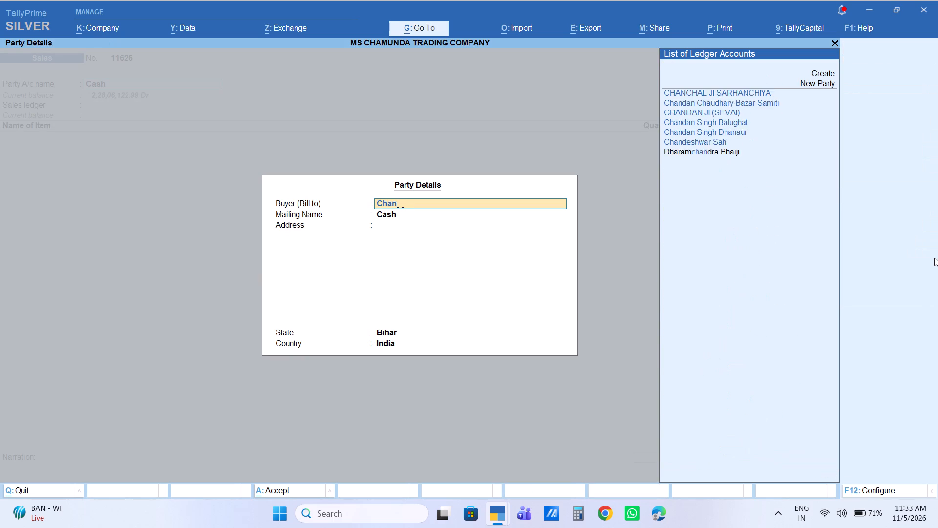
pyautogui.press('a')
pyautogui.press('Down')
pyautogui.press('Return')
pyautogui.press('Return')
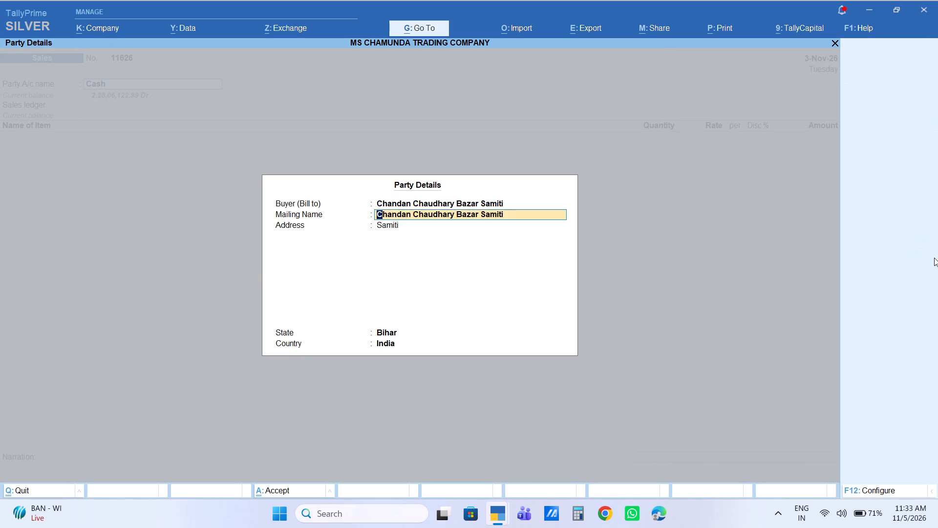
pyautogui.press('Return')
pyautogui.press('Return')
pyautogui.press('Return')
pyautogui.press('Return')
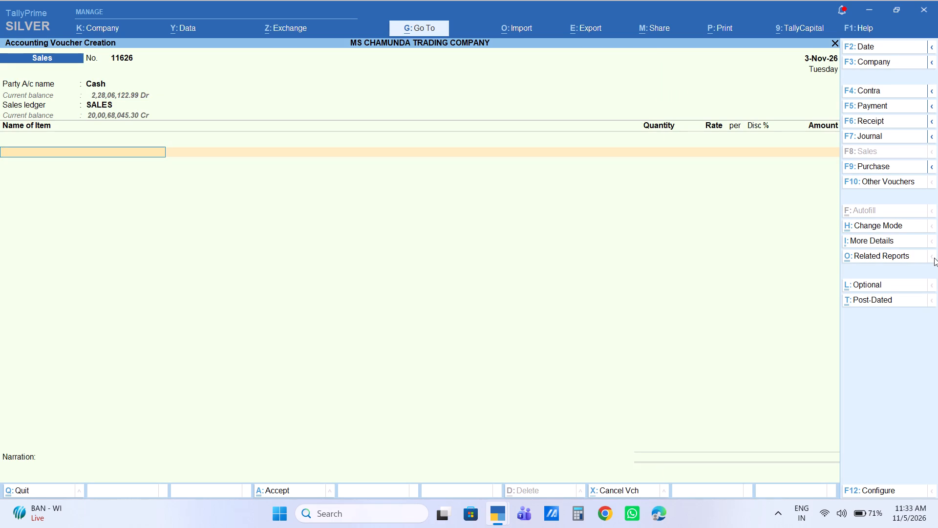
# Add the stock item SIXER 26kg with a quantity of 11 bags and an amount of 17,300.
pyautogui.write('sixer')
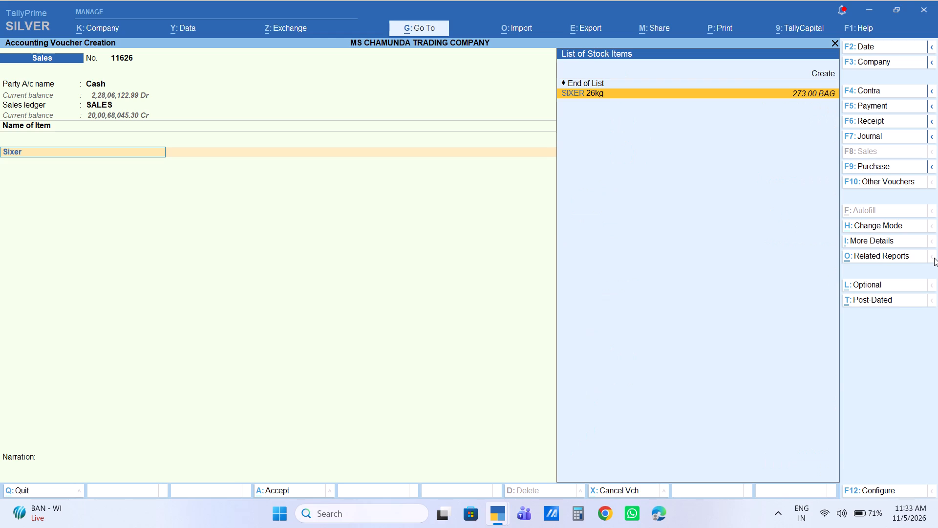
pyautogui.press('Return')
pyautogui.press('Return')
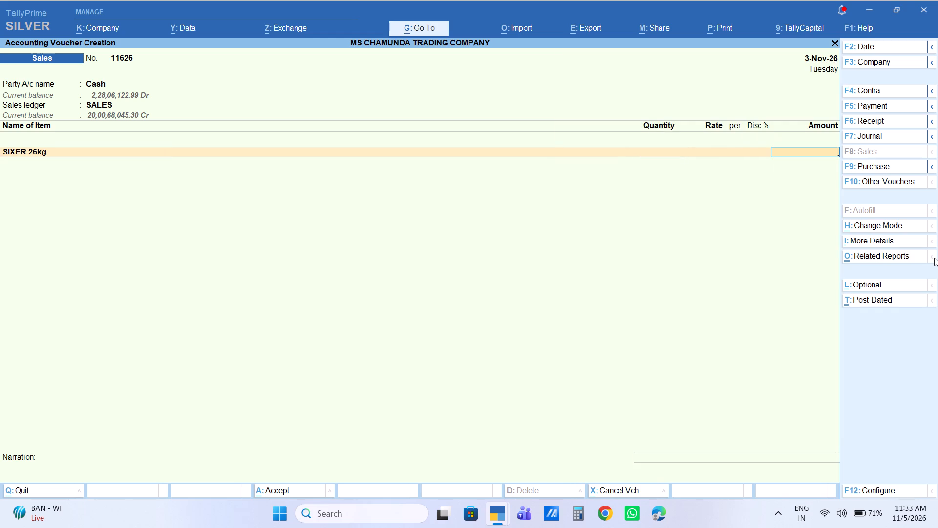
pyautogui.press('BackSpace')
pyautogui.write('11')
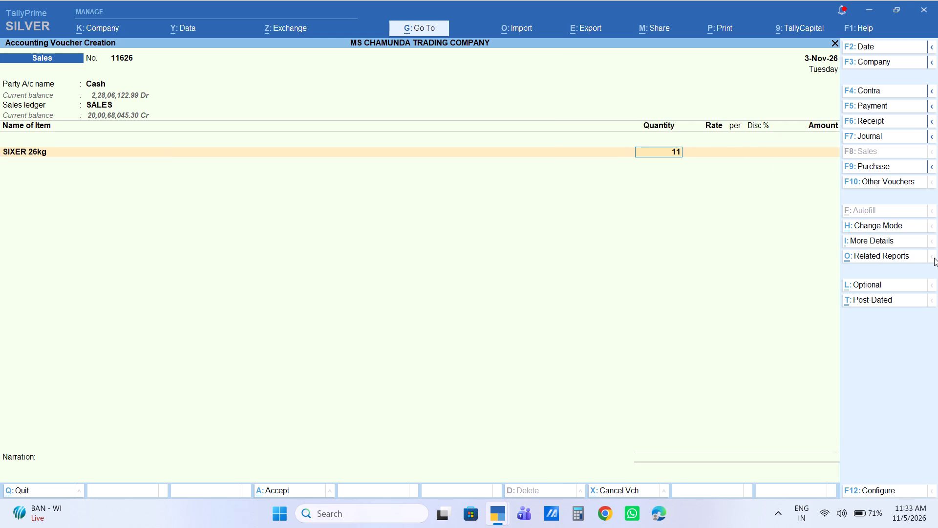
pyautogui.press('Return')
pyautogui.press('Return')
pyautogui.press('Return')
pyautogui.press('Return')
pyautogui.write('17300')
pyautogui.press('Return')
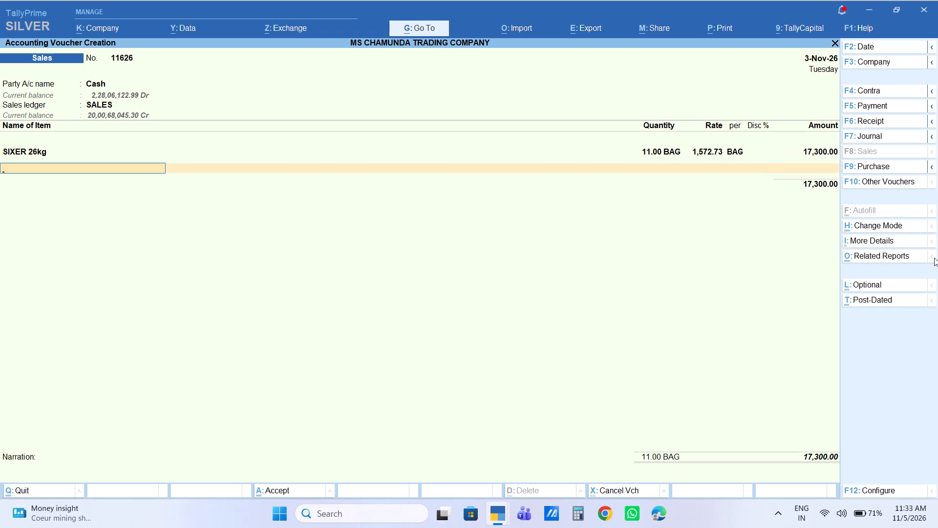
# Add the stock item F REFINE TINA with a quantity of 3 and an amount of 7,050.
pyautogui.write('f re')
pyautogui.press('Return')
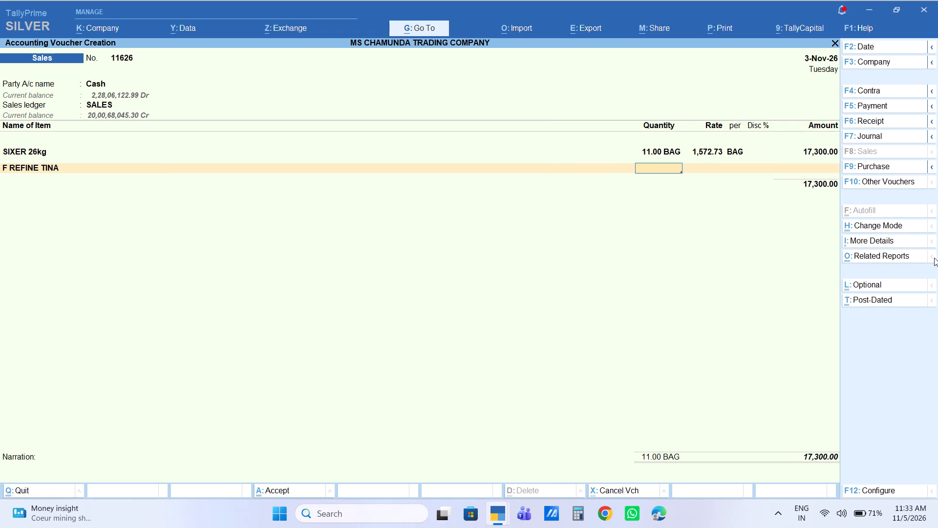
pyautogui.press('3')
pyautogui.press('Return')
pyautogui.press('Return')
pyautogui.press('Return')
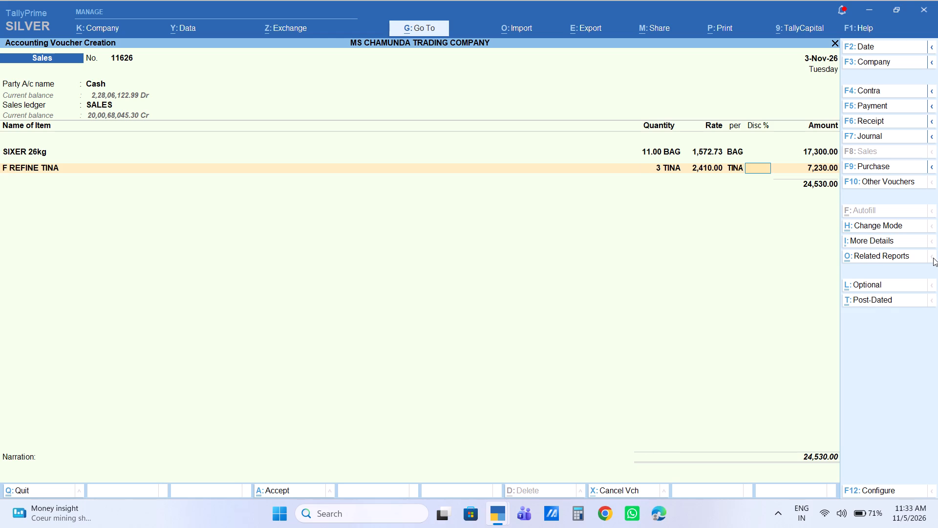
pyautogui.press('Return')
pyautogui.press('Return')
pyautogui.press('BackSpace')
pyautogui.write('7050')
pyautogui.press('Return')
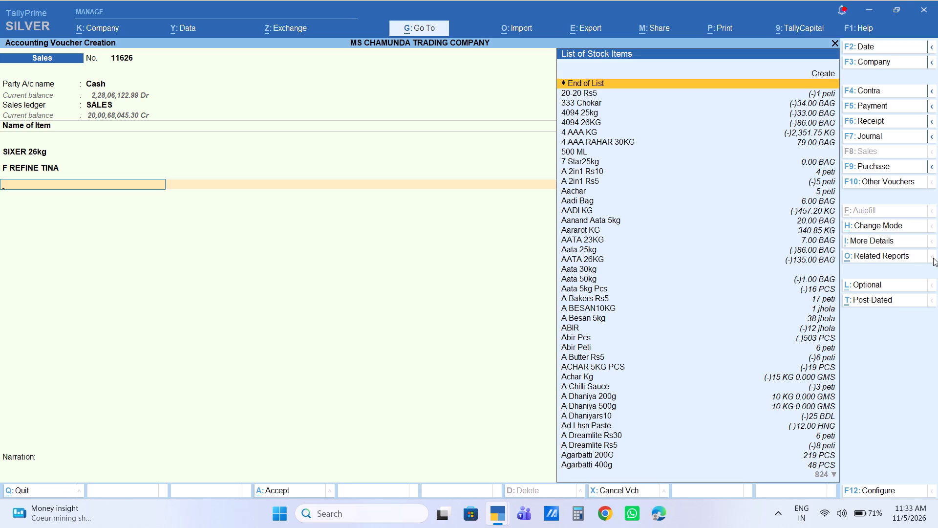
# Add Saloni Tina as the third stock item on the sales voucher.
pyautogui.write('saloni')
pyautogui.press('Down')
pyautogui.press('Down')
pyautogui.press('Down')
pyautogui.press('Down')
pyautogui.press('Down')
pyautogui.press('Down')
pyautogui.press('Down')
pyautogui.press('Down')
pyautogui.press('Down')
pyautogui.press('Down')
pyautogui.press('Down')
pyautogui.press('Down')
pyautogui.press('Down')
pyautogui.press('Down')
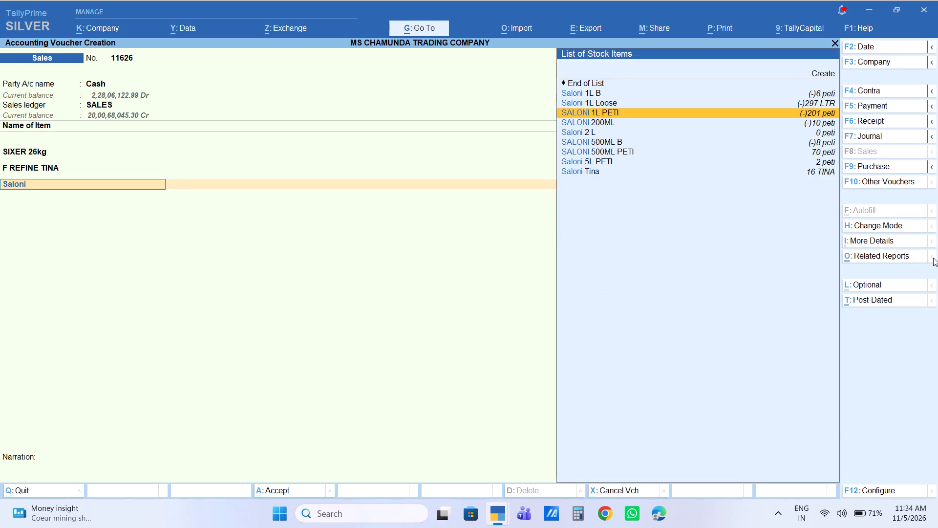
pyautogui.press('Return')
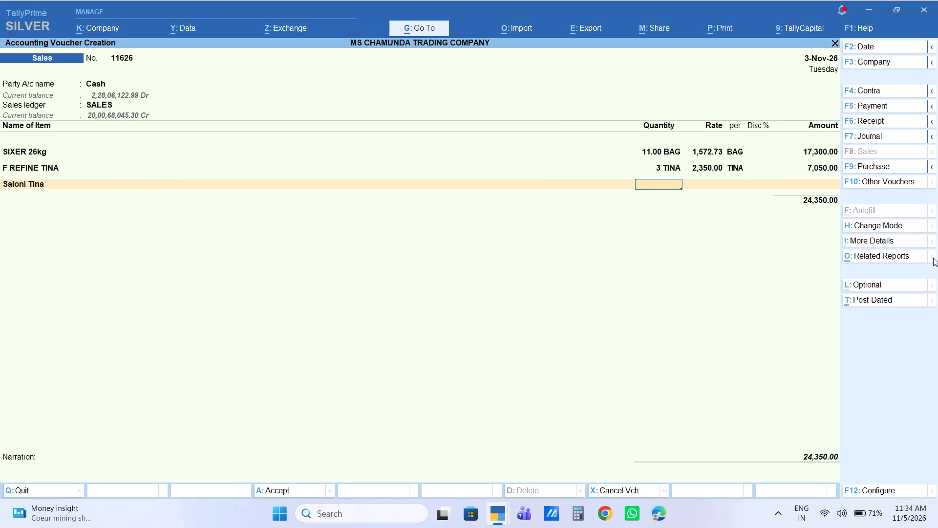
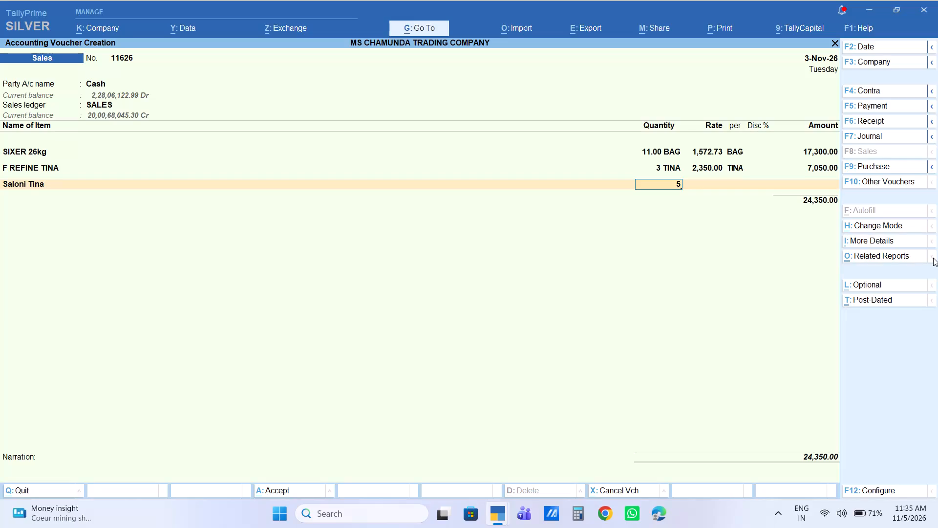
pyautogui.press('Return')
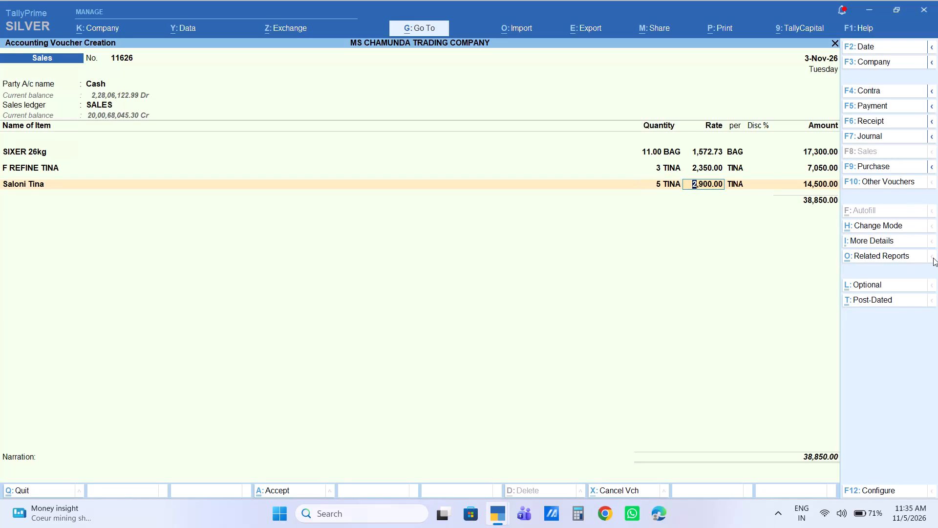
pyautogui.press('Return')
pyautogui.press('Return')
pyautogui.press('Return')
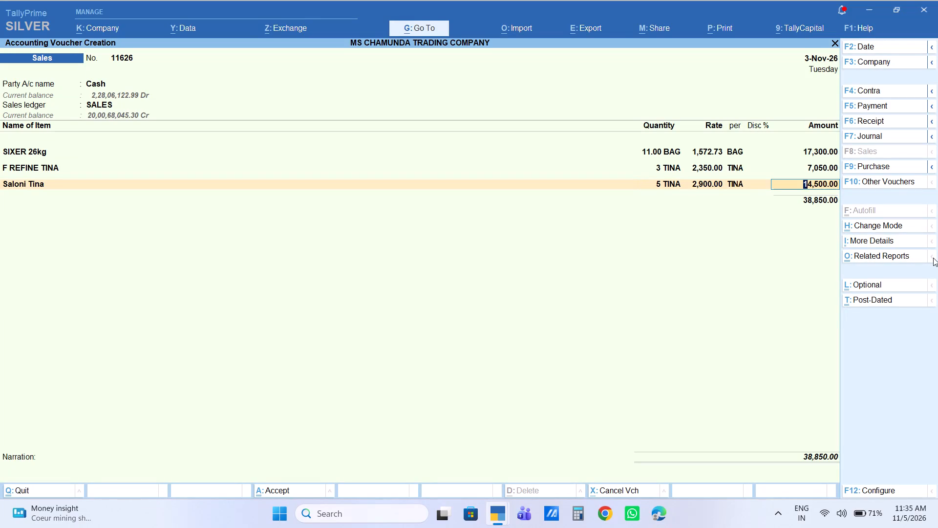
pyautogui.write('14750')
pyautogui.press('Return')
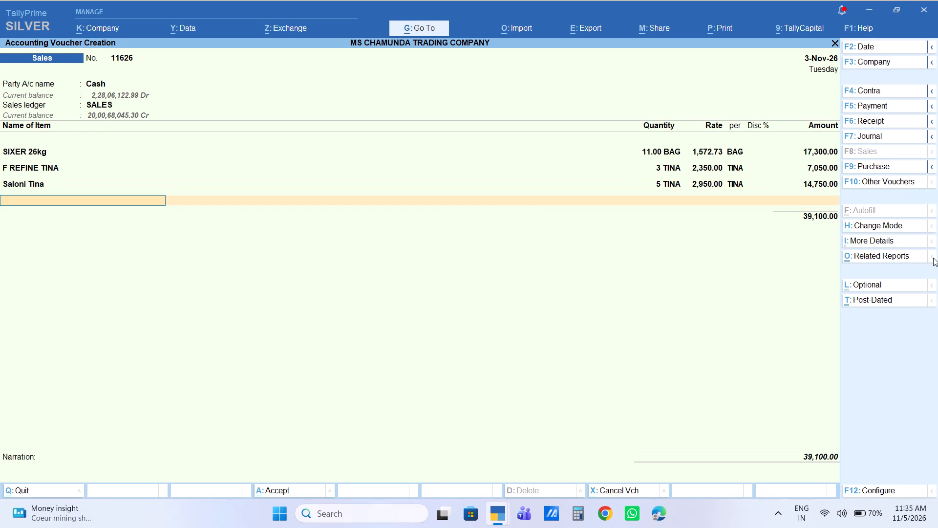
# Add the stock item Chura Indrason 26kg with a quantity of 3 bags and an amount of 3,276.
pyautogui.write('chura i')
pyautogui.press('Down')
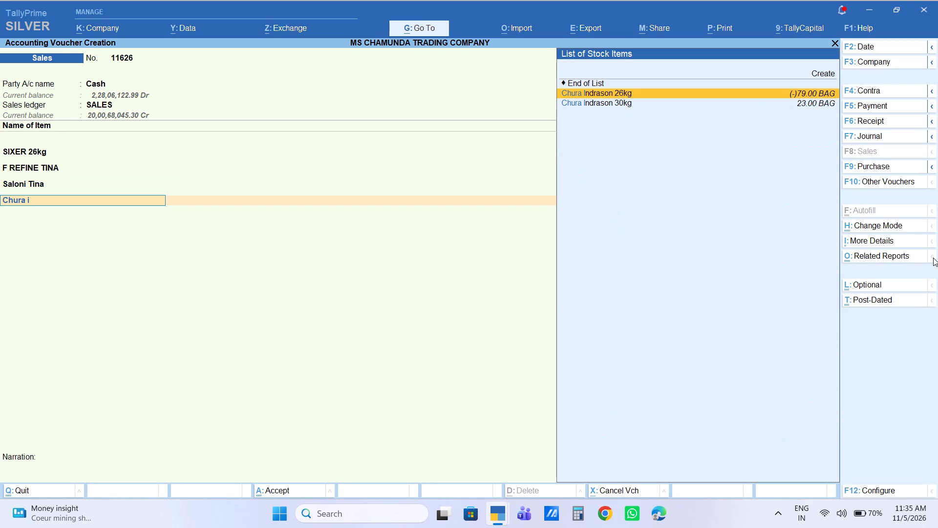
pyautogui.press('Return')
pyautogui.press('3')
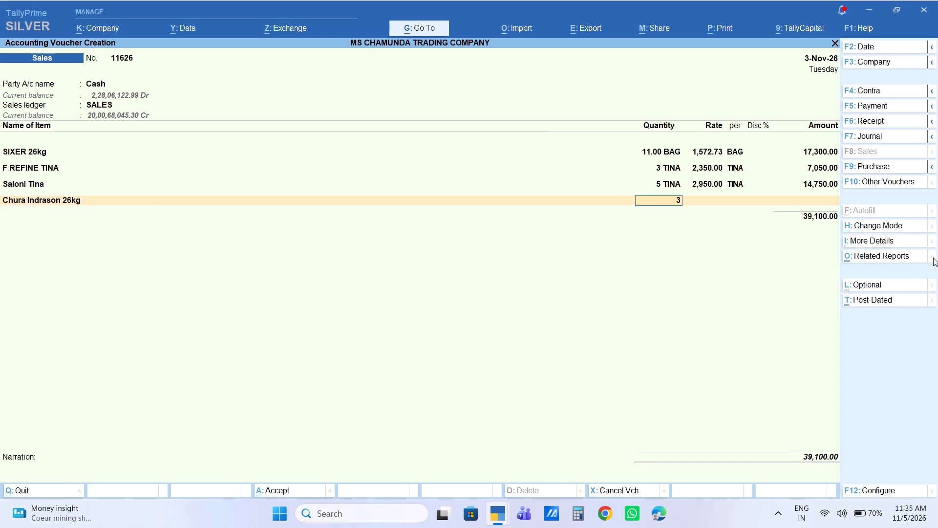
pyautogui.press('Return')
pyautogui.press('Return')
pyautogui.press('Return')
pyautogui.press('Return')
pyautogui.write('3276')
pyautogui.press('Return')
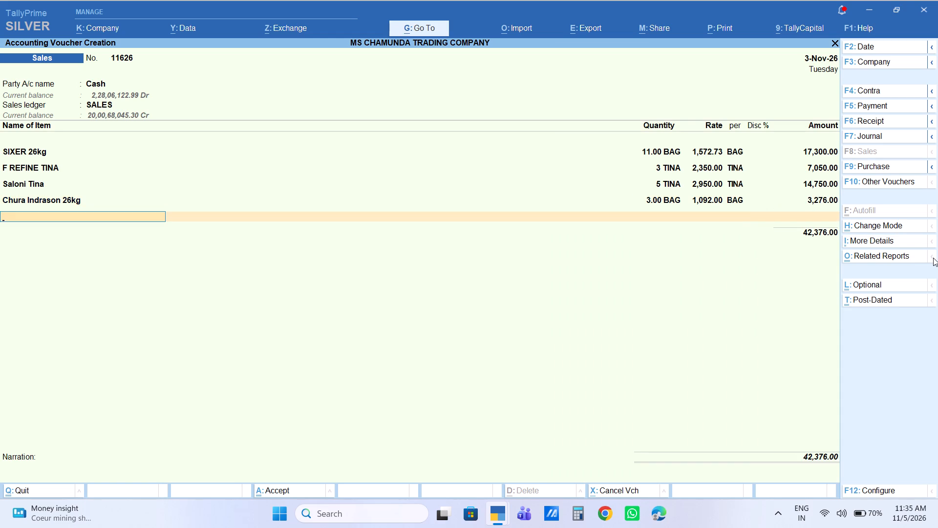
# Add the stock item CHINI DF 50KG with a quantity of 4 bags and an amount of 13,500.
pyautogui.write('df')
pyautogui.press('Return')
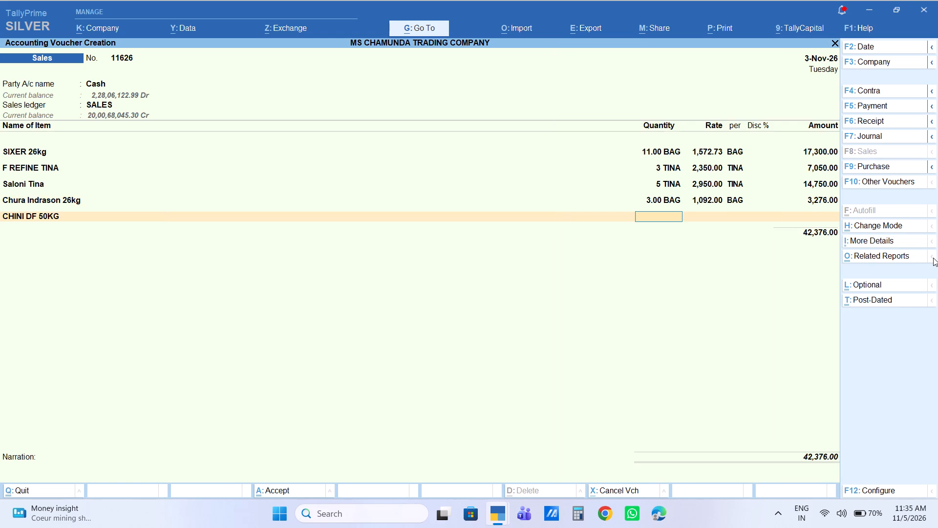
pyautogui.press('4')
pyautogui.press('Return')
pyautogui.press('Return')
pyautogui.press('Return')
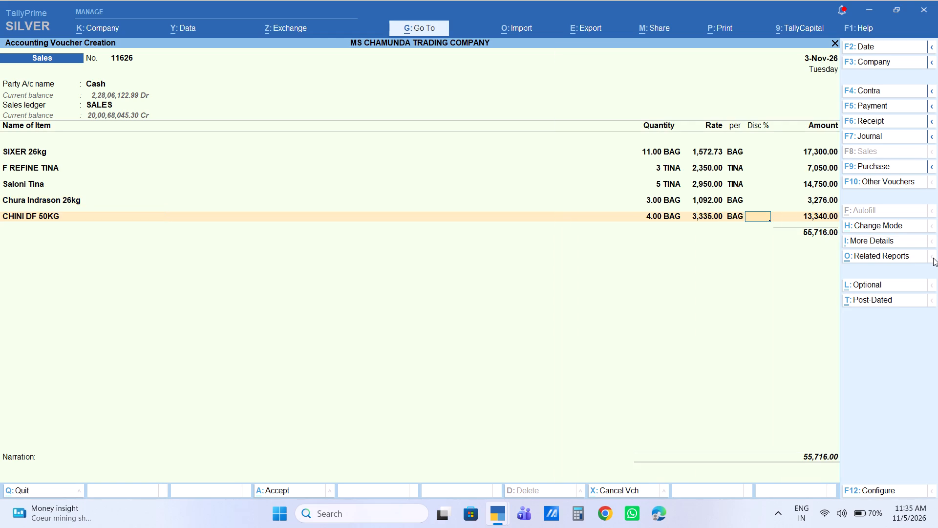
pyautogui.press('Return')
pyautogui.write('13500')
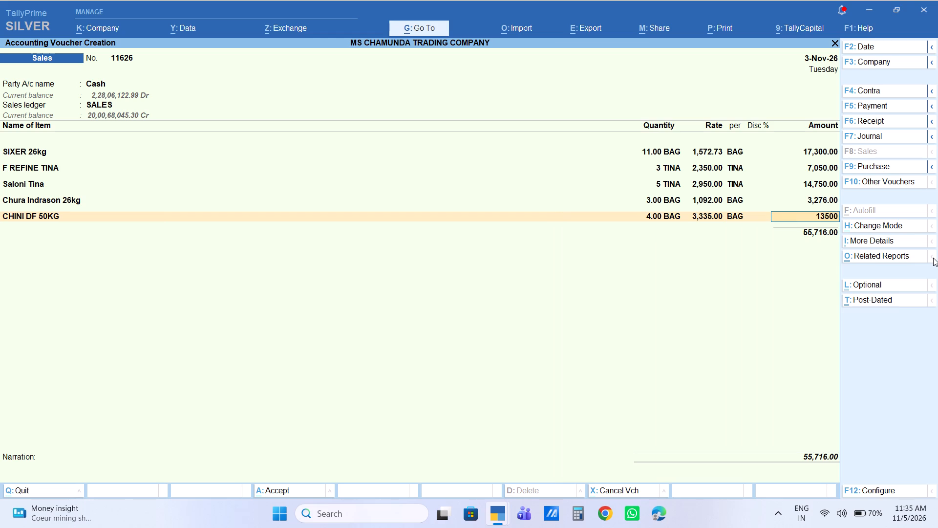
pyautogui.press('Return')
# End the item list, add a Labour Charge of 60, and save the sales voucher with no narration.
pyautogui.press('Return')
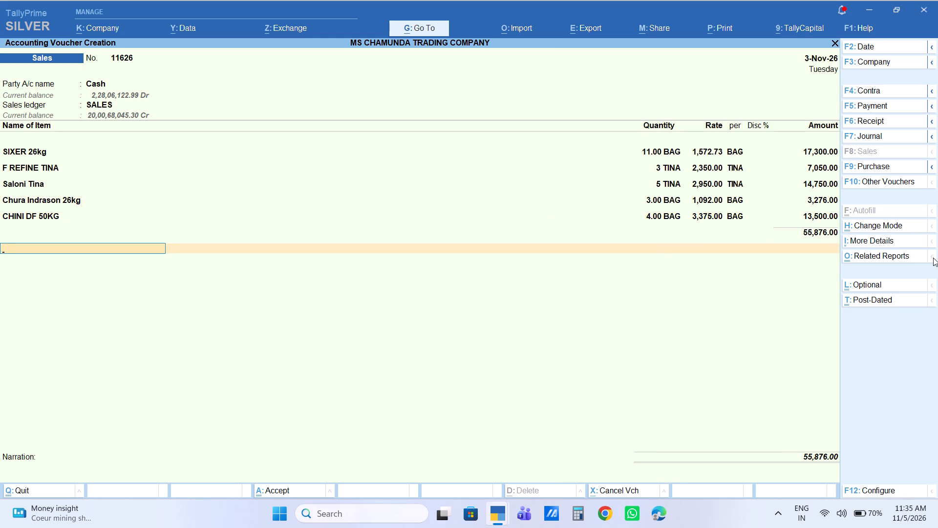
pyautogui.write('la')
pyautogui.press('Return')
pyautogui.press('Return')
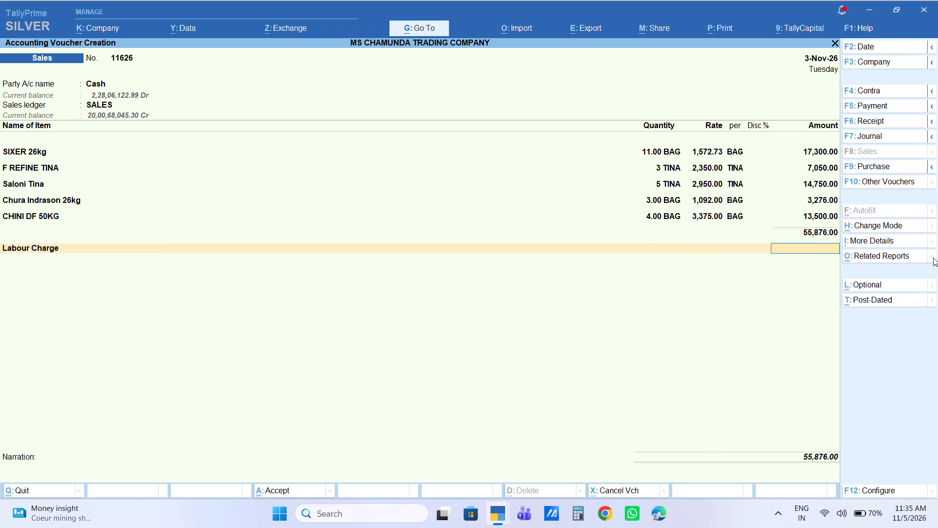
pyautogui.write('60')
pyautogui.press('Return')
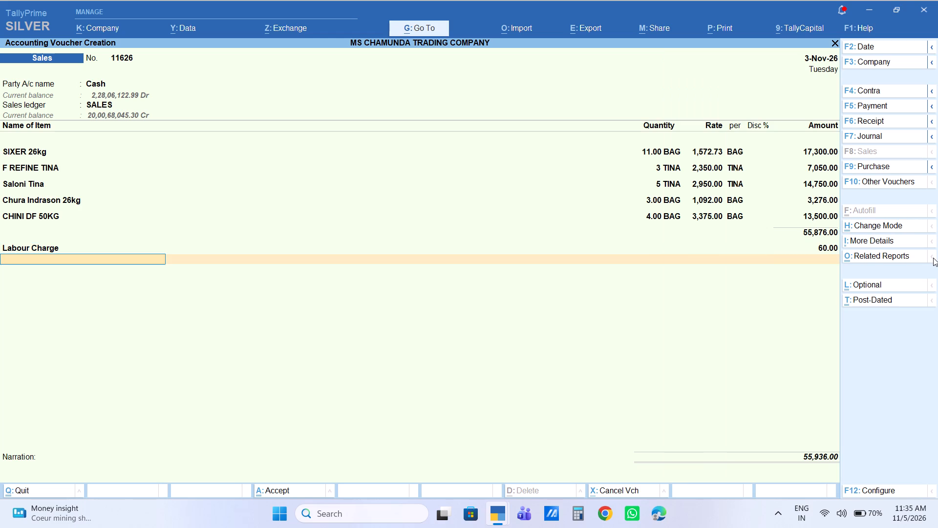
pyautogui.press('Return')
pyautogui.press('Return')
pyautogui.press('Return')
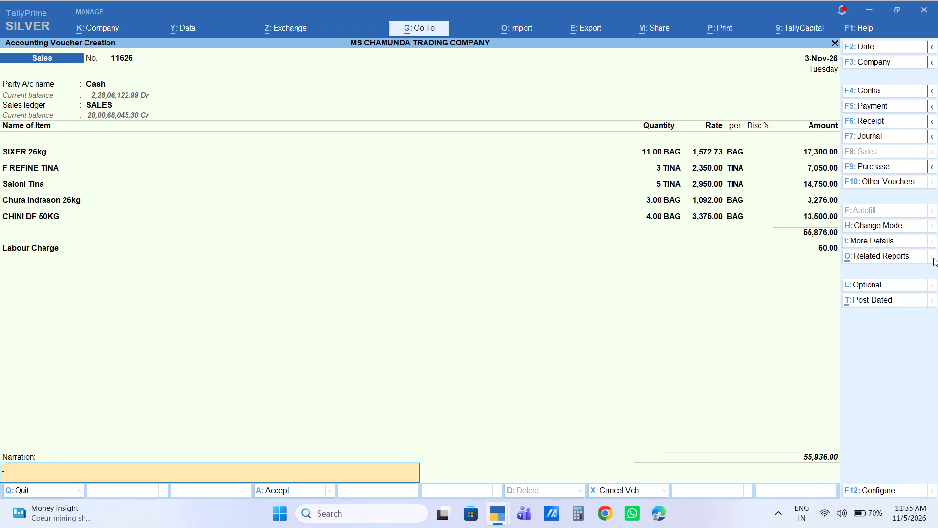
pyautogui.press('Return')
# Start the next sales voucher with Cash as the party account and SALES as the sales ledger.
pyautogui.write('cas')
pyautogui.press('Return')
pyautogui.press('Return')
pyautogui.press('Return')
pyautogui.press('Return')
pyautogui.press('Return')
pyautogui.press('Return')
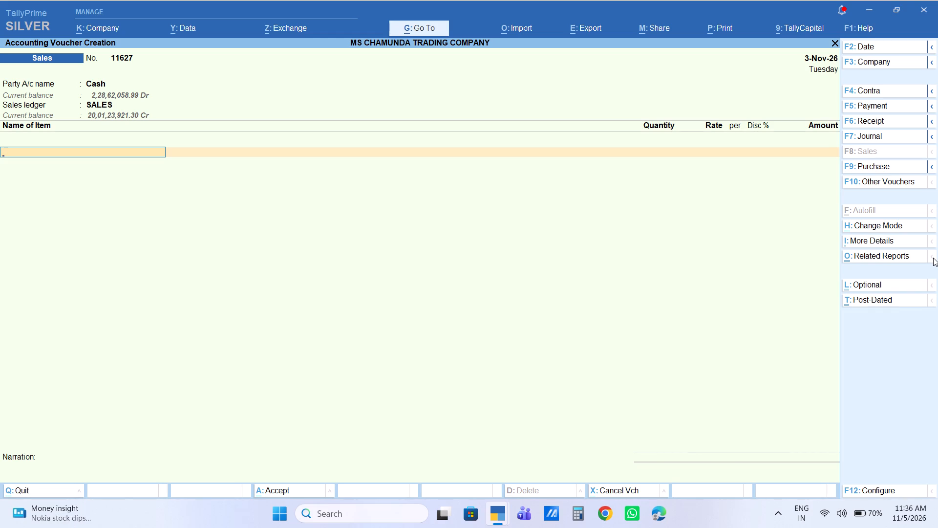
# Add the stock item TATA Namak 1kg Bag with a quantity of 1 bag and an amount of 1,380.
pyautogui.write('tata na')
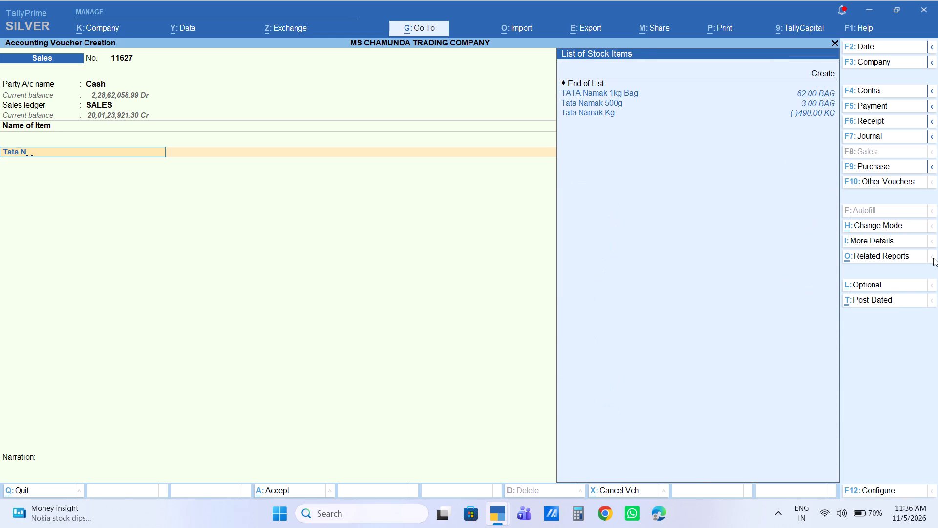
pyautogui.press('Down')
pyautogui.press('Return')
pyautogui.press('1')
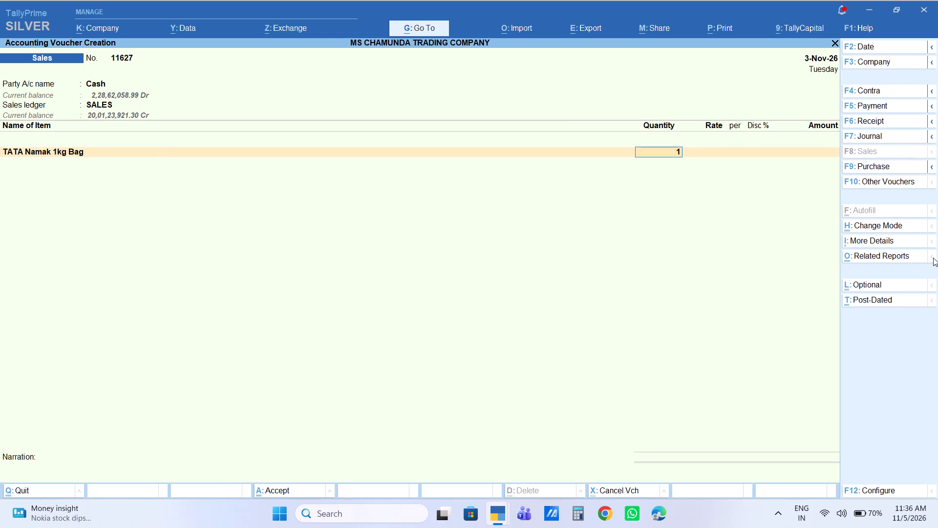
pyautogui.press('Return')
pyautogui.press('Return')
pyautogui.press('Return')
pyautogui.press('Return')
pyautogui.write('1380')
pyautogui.press('Return')
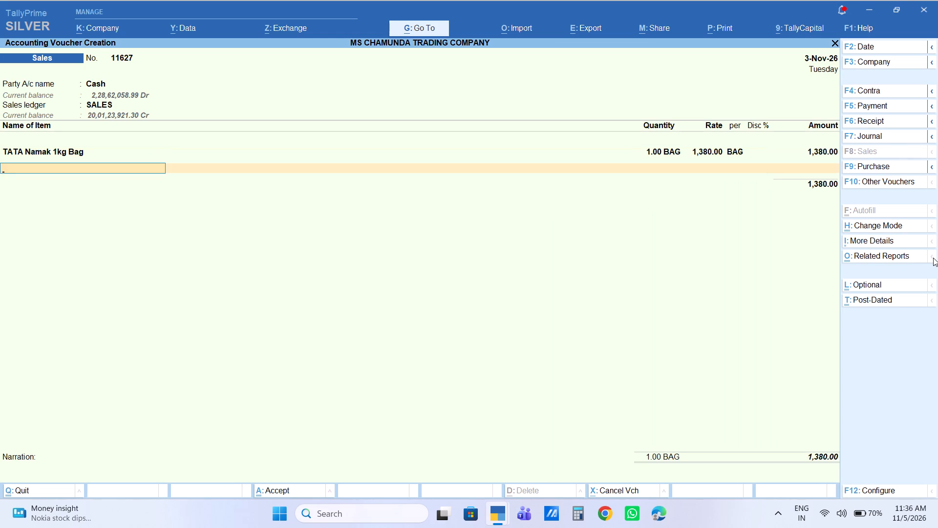
# Add the stock item GOOD LITE 1KG with a quantity of 1 bag, accepting the offered rate of 190.
pyautogui.write('goo')
pyautogui.press('Down')
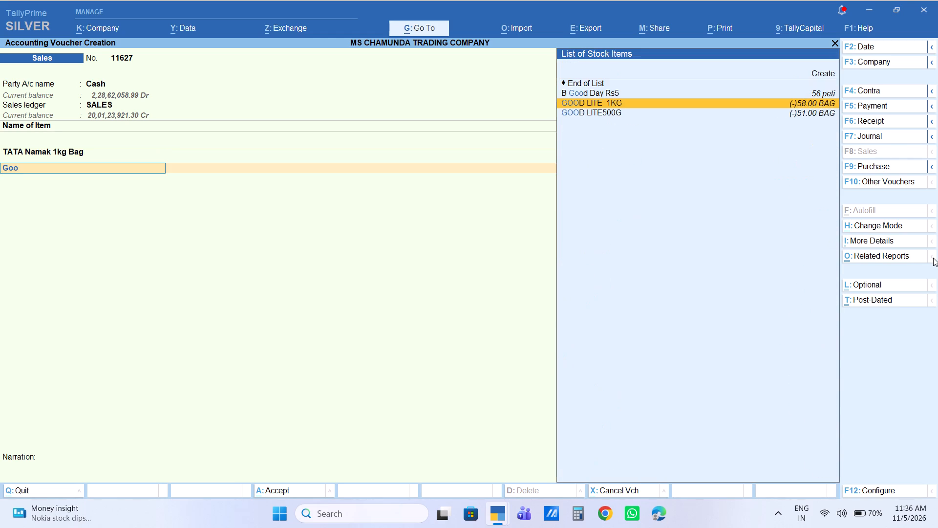
pyautogui.press('Return')
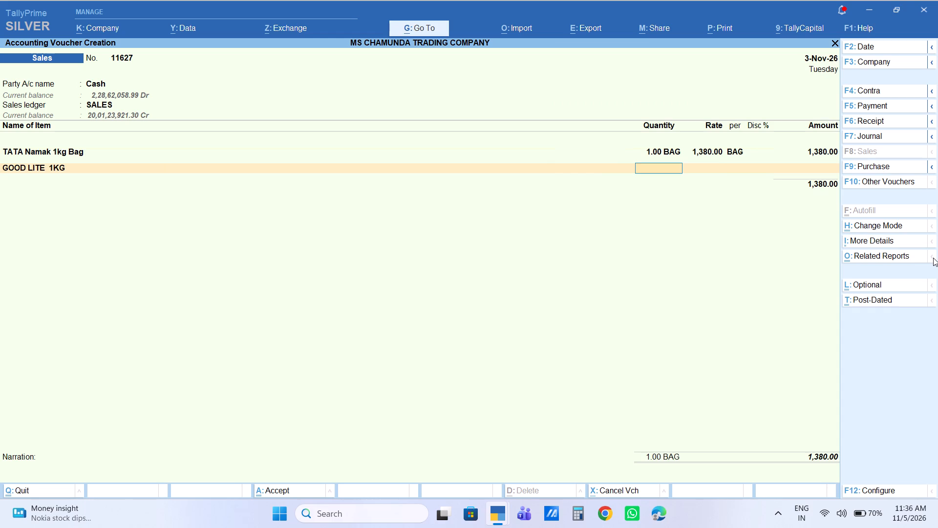
pyautogui.press('1')
pyautogui.press('Return')
pyautogui.press('Return')
pyautogui.press('Return')
pyautogui.press('Return')
pyautogui.press('Return')
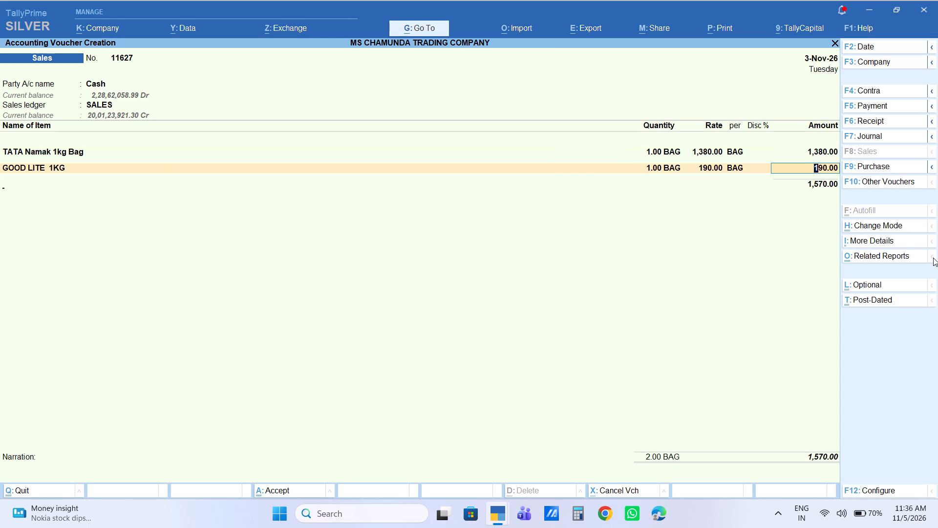
# Add the stock item Soyabin 5kg with a quantity of 1 bag, accepting the offered rate of 370.
pyautogui.write('soyab')
pyautogui.press('Down')
pyautogui.press('Down')
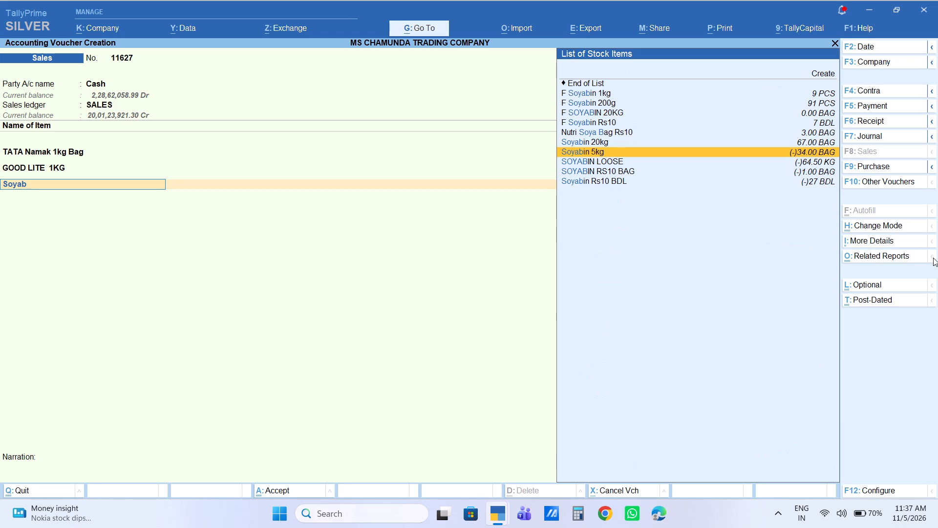
pyautogui.press('Return')
pyautogui.press('1')
pyautogui.press('Return')
pyautogui.press('Return')
pyautogui.press('Return')
pyautogui.press('Return')
pyautogui.press('Return')
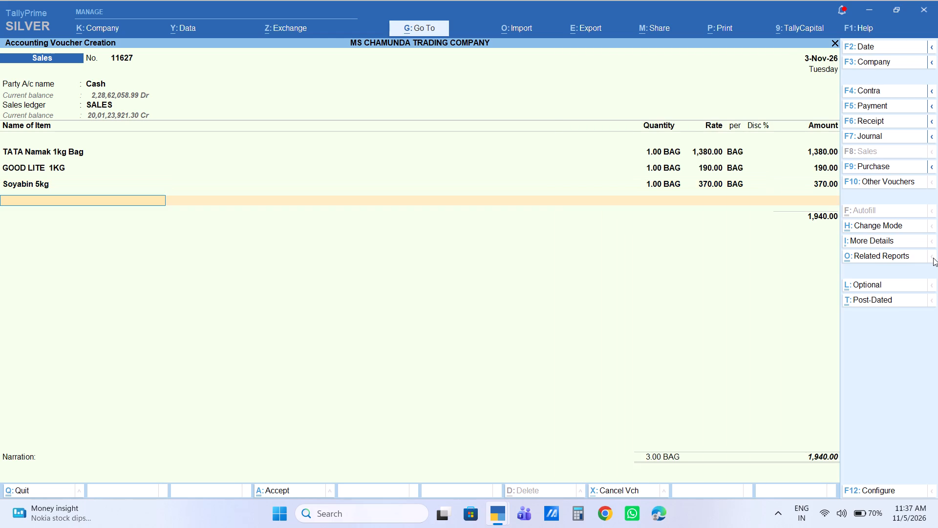
# End the item list and add a Labour Charge of 5 to the voucher.
pyautogui.press('Return')
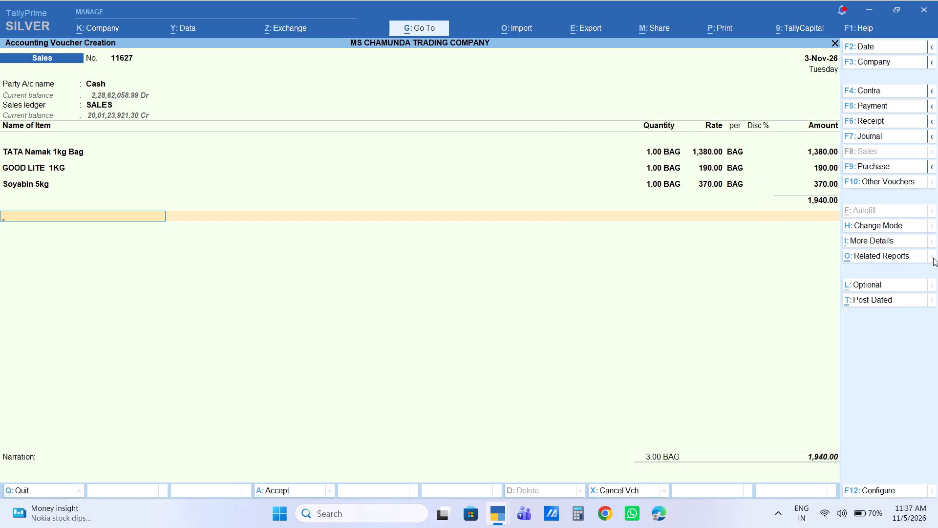
pyautogui.write('la')
pyautogui.press('Return')
pyautogui.press('Return')
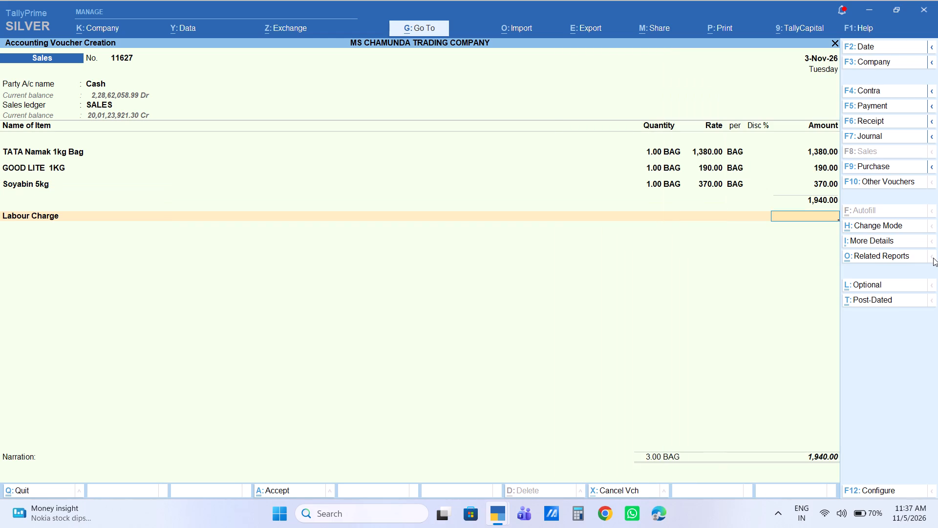
pyautogui.press('5')
pyautogui.press('Return')
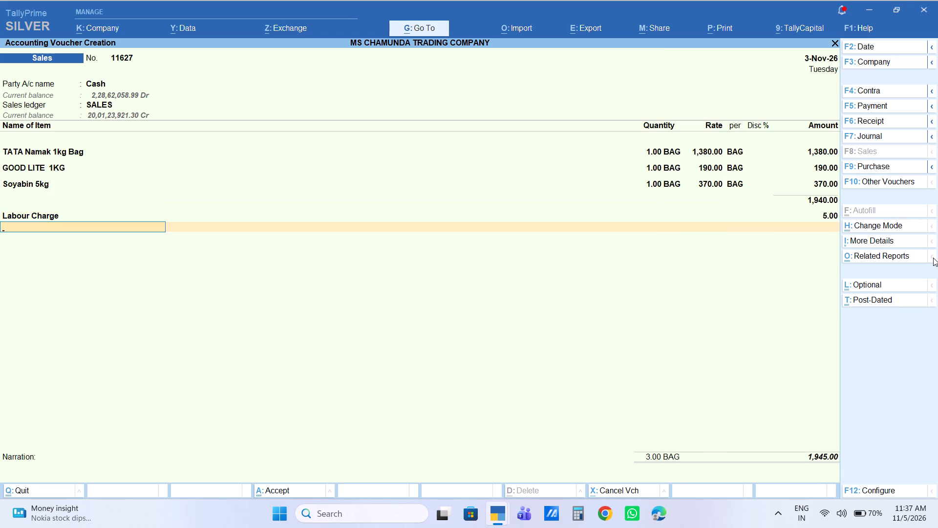
# Go back to the item list and add M CHAT RS10 below Soyabin 5kg with a quantity of 10 pieces, accepting the offered rate of 8.
pyautogui.press('BackSpace')
pyautogui.press('BackSpace')
pyautogui.press('BackSpace')
pyautogui.press('BackSpace')
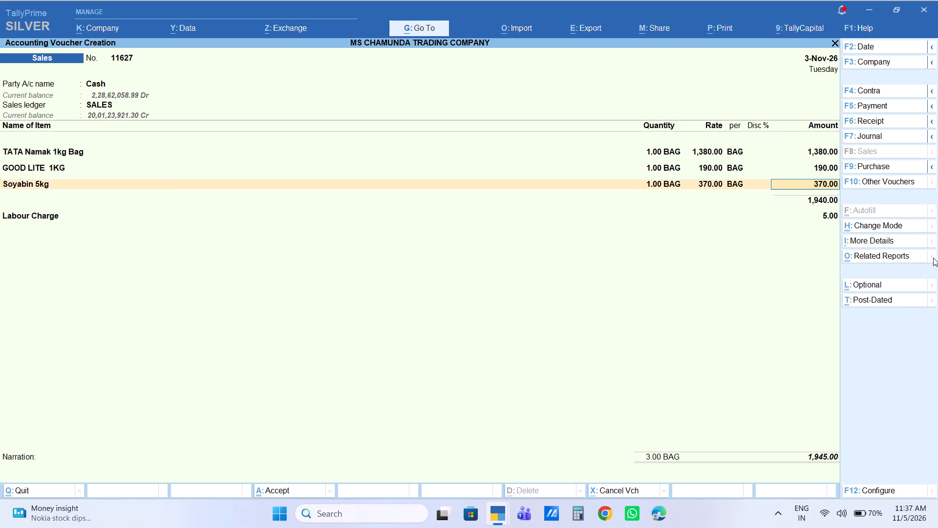
pyautogui.press('Return')
pyautogui.write('m chat')
pyautogui.press('Down')
pyautogui.press('Down')
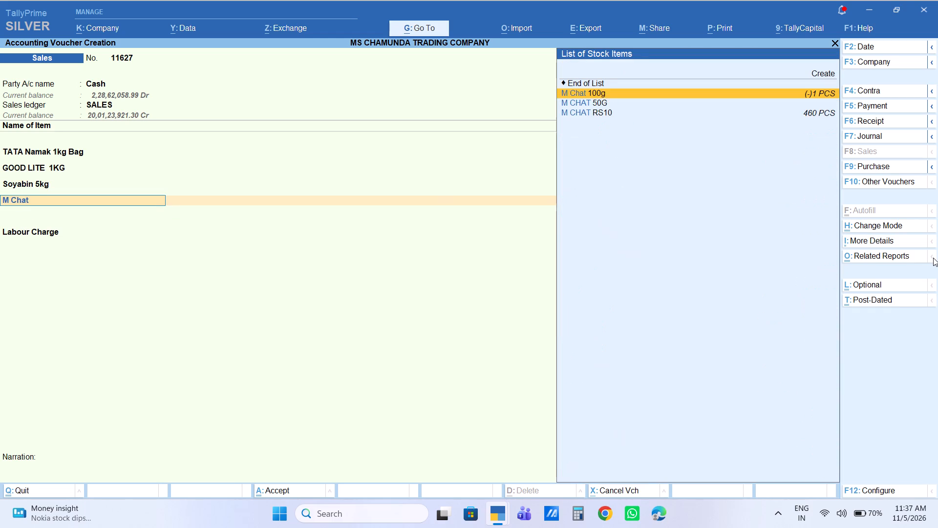
pyautogui.press('Down')
pyautogui.press('Return')
pyautogui.write('10')
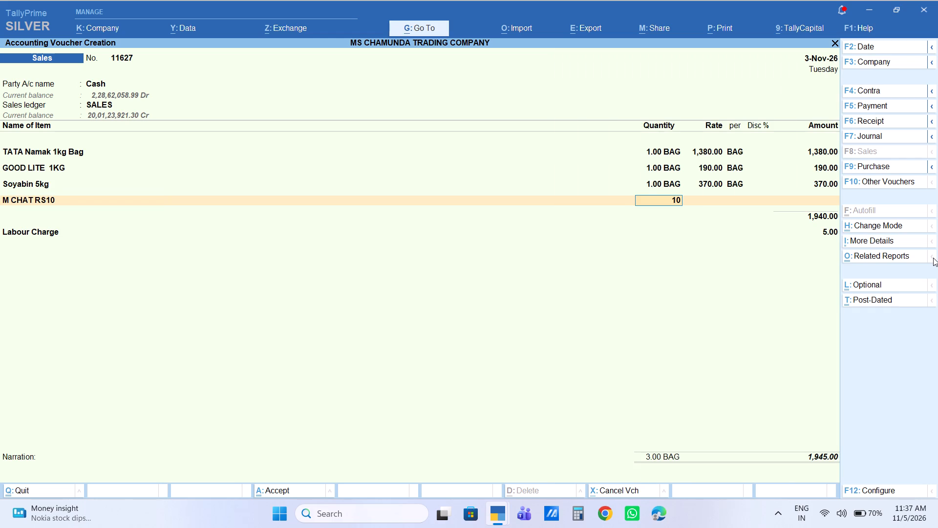
pyautogui.press('Return')
pyautogui.press('Return')
pyautogui.press('Return')
pyautogui.press('Return')
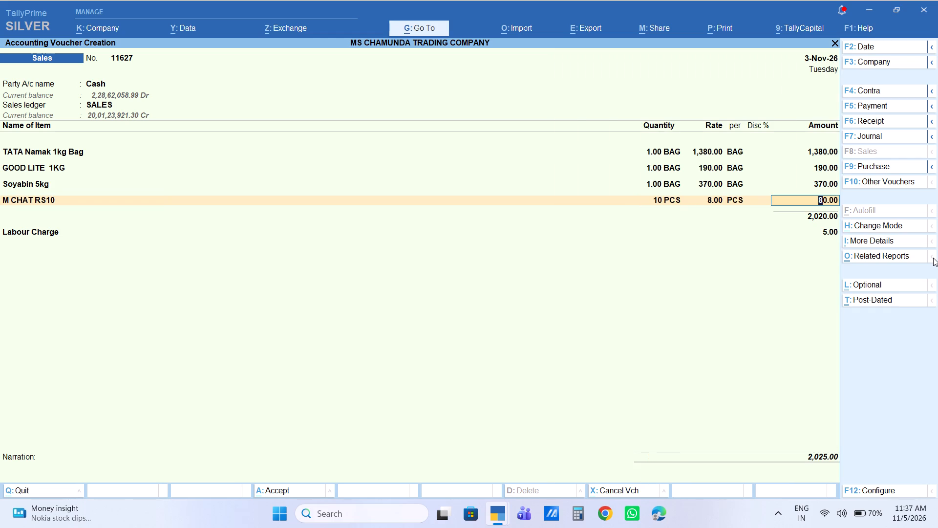
pyautogui.press('Return')
# Keep the Labour Charge entry, leave the narration empty and save the sales voucher.
pyautogui.press('Return')
pyautogui.press('Return')
pyautogui.press('Return')
pyautogui.press('Return')
pyautogui.press('Return')
pyautogui.press('Return')
pyautogui.press('Return')
pyautogui.press('Return')
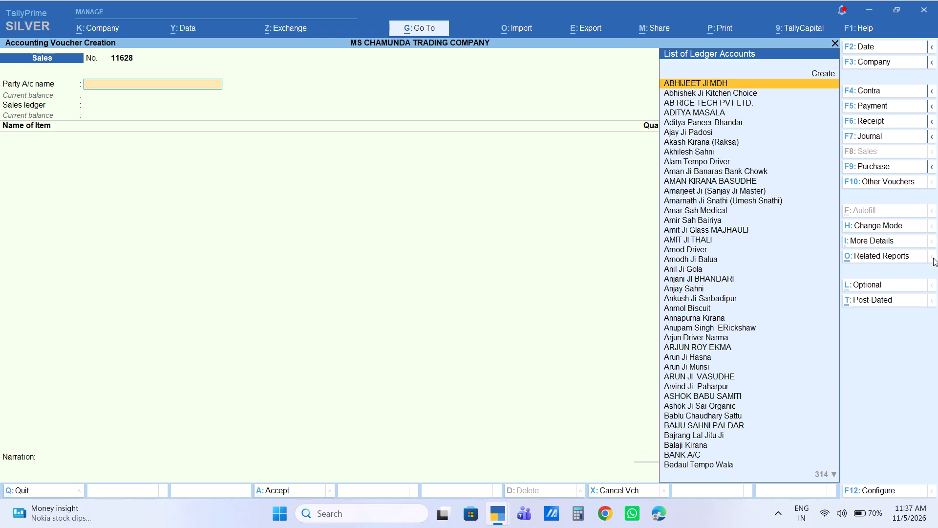
# Start another sales voucher with Cash as party and buyer and SALES as the sales ledger.
pyautogui.write('cas')
pyautogui.press('Return')
pyautogui.press('Return')
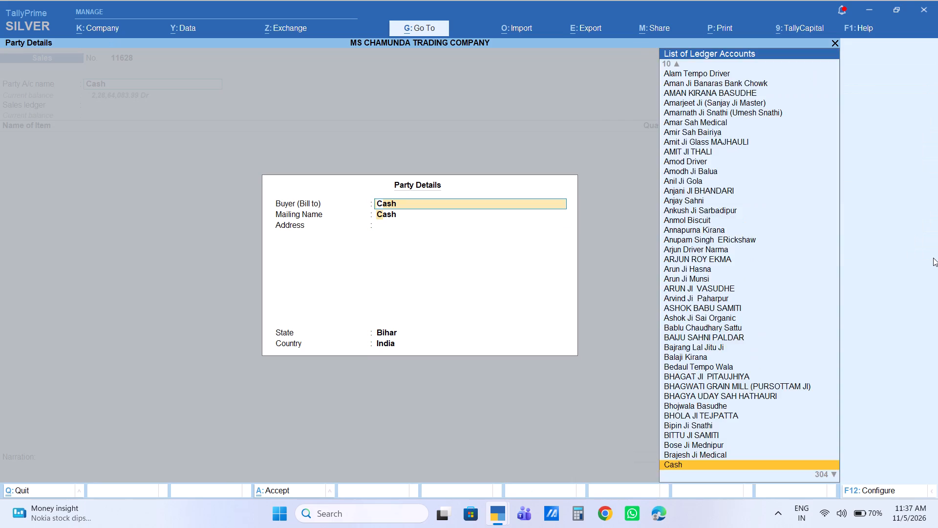
pyautogui.press('Return')
pyautogui.press('Return')
pyautogui.press('Return')
pyautogui.press('Return')
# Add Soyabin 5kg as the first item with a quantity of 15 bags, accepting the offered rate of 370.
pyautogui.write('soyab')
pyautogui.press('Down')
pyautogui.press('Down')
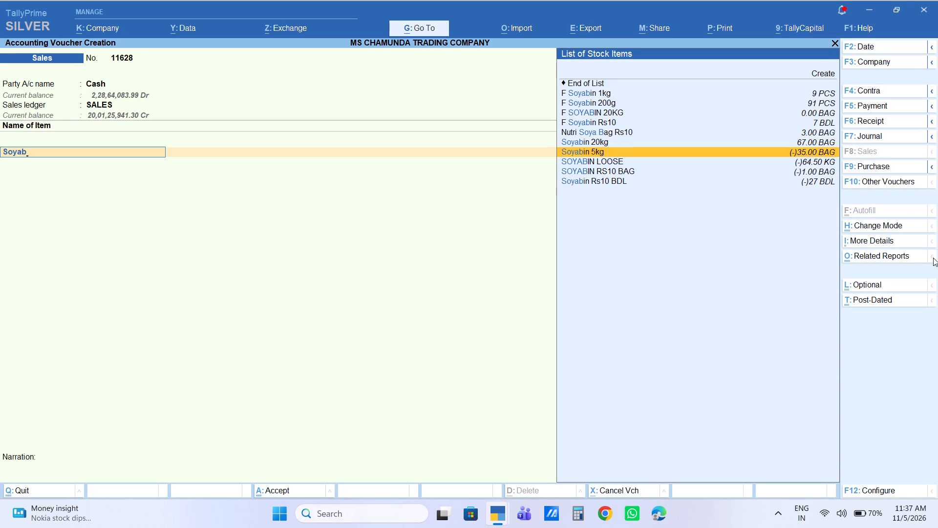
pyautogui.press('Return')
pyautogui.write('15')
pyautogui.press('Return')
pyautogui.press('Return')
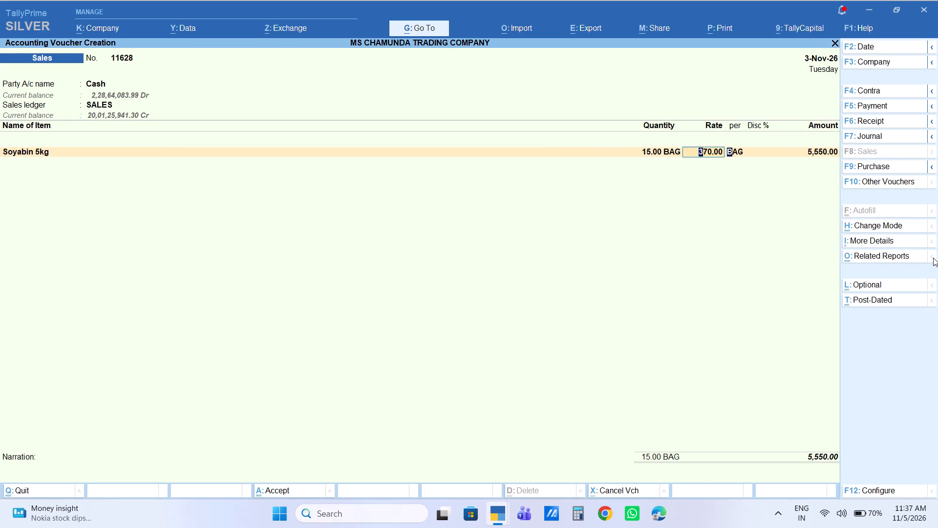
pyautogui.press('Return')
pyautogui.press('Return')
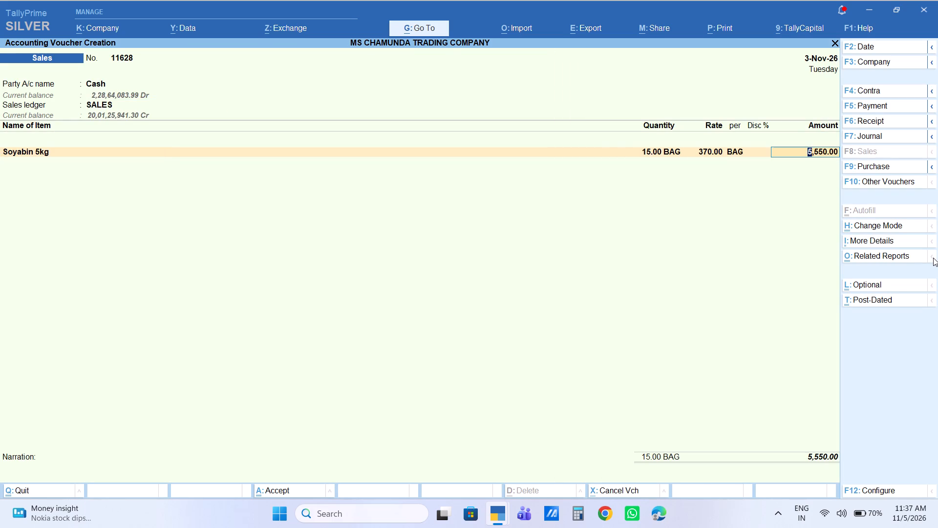
# Go back and replace the Soyabin 5kg item with Sanvi 1L Peti, quantity 3 peti and amount 4,320.
pyautogui.press('BackSpace')
pyautogui.press('BackSpace')
pyautogui.press('BackSpace')
pyautogui.press('BackSpace')
pyautogui.press('BackSpace')
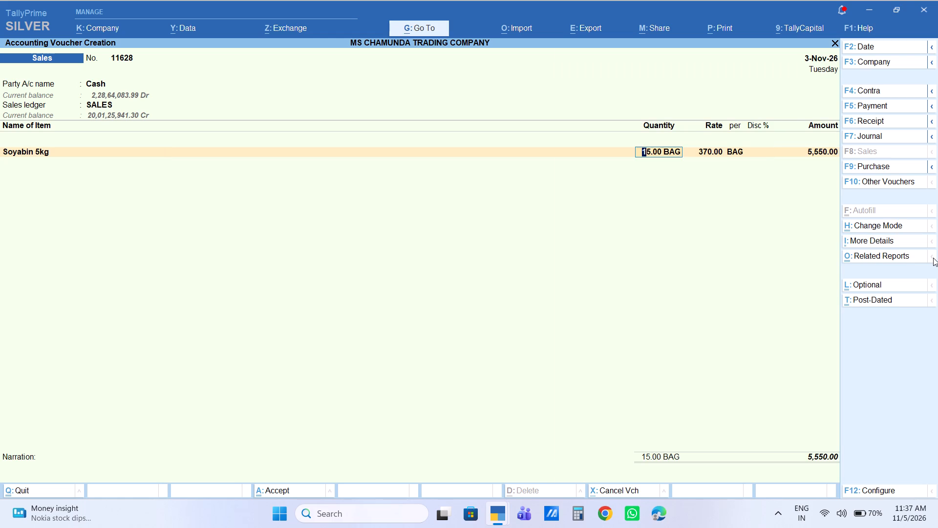
pyautogui.write('sanvi')
pyautogui.press('Down')
pyautogui.press('Return')
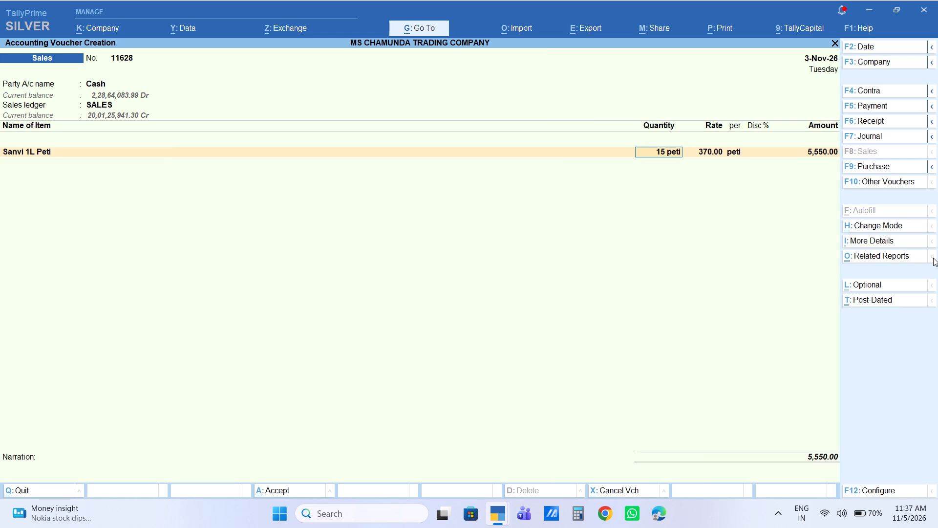
pyautogui.press('3')
pyautogui.press('Return')
pyautogui.press('Return')
pyautogui.press('Return')
pyautogui.press('Return')
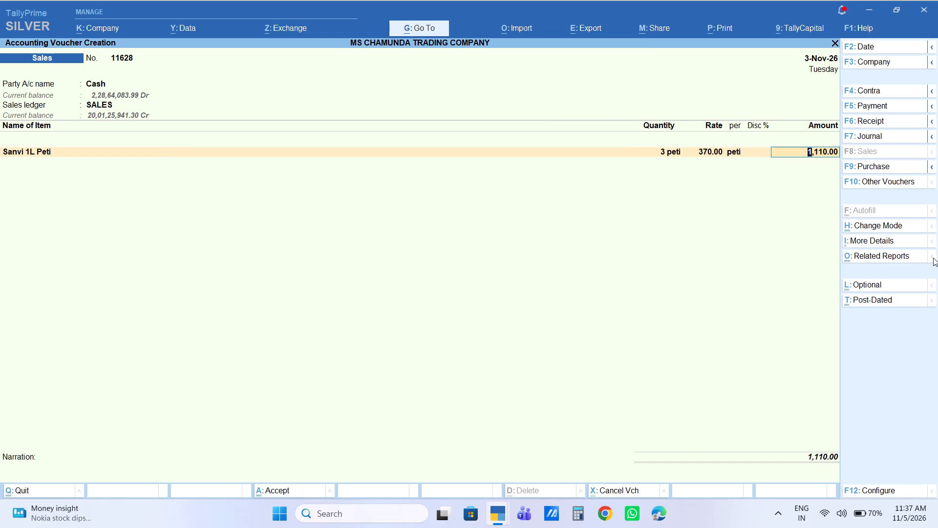
pyautogui.write('4320')
pyautogui.press('Return')
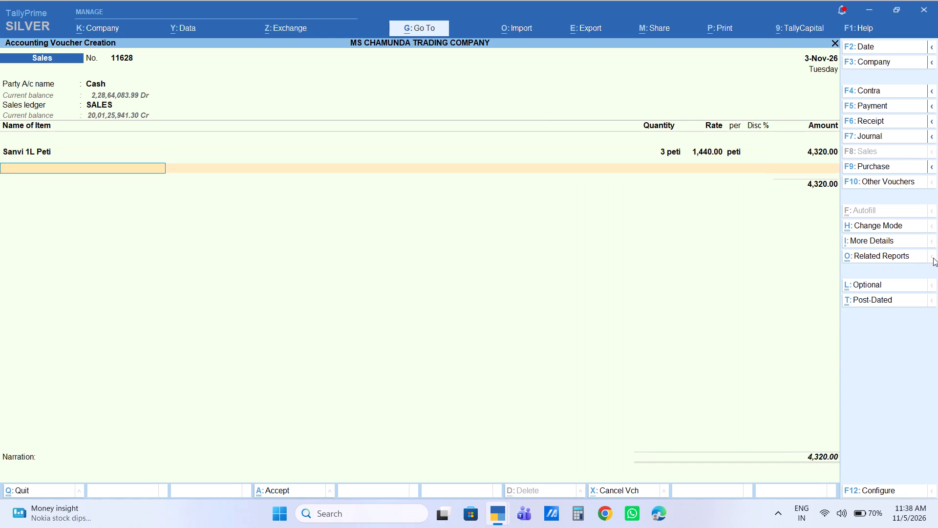
# Add SANVI 500ML as the second item with a quantity of 3 peti, accepting the offered rate of 1,450.
pyautogui.write('sanvi')
pyautogui.write('50')
pyautogui.press('Return')
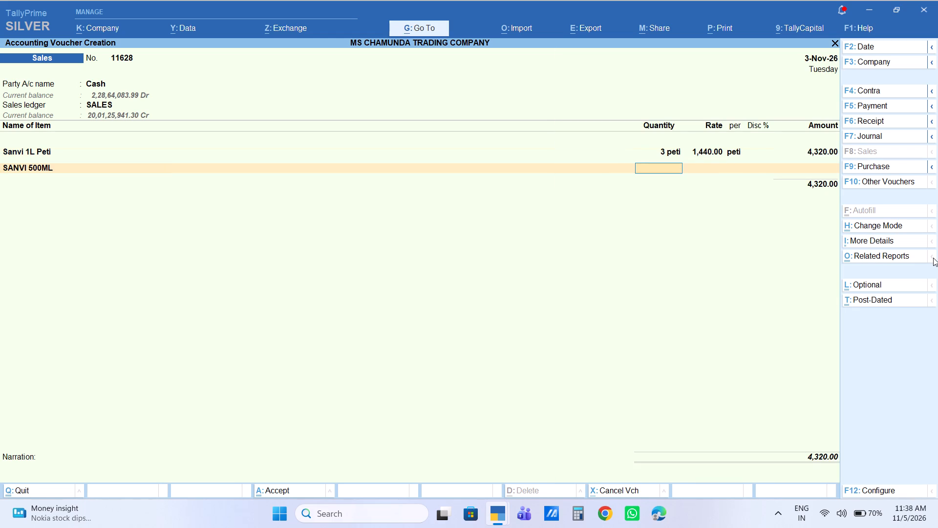
pyautogui.press('3')
pyautogui.press('Return')
pyautogui.press('Return')
pyautogui.press('Return')
pyautogui.press('Return')
pyautogui.press('Return')
# End the item list and add a Labour Charge of 12 to the voucher.
pyautogui.press('Return')
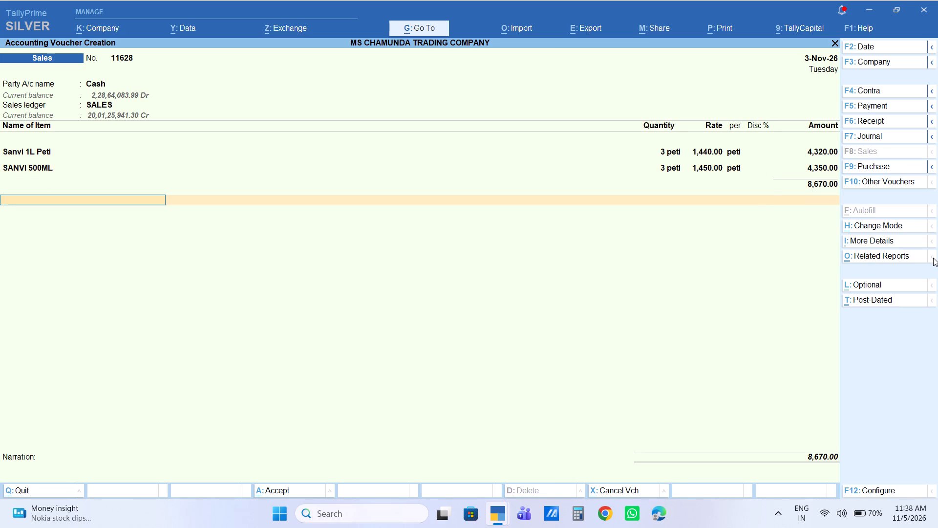
pyautogui.write('la')
pyautogui.press('Return')
pyautogui.press('Return')
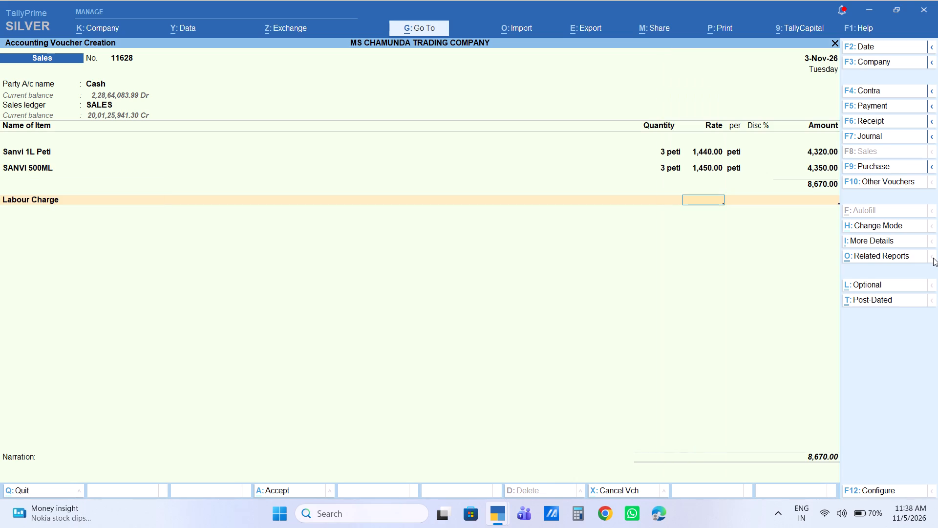
pyautogui.write('12')
pyautogui.press('Return')
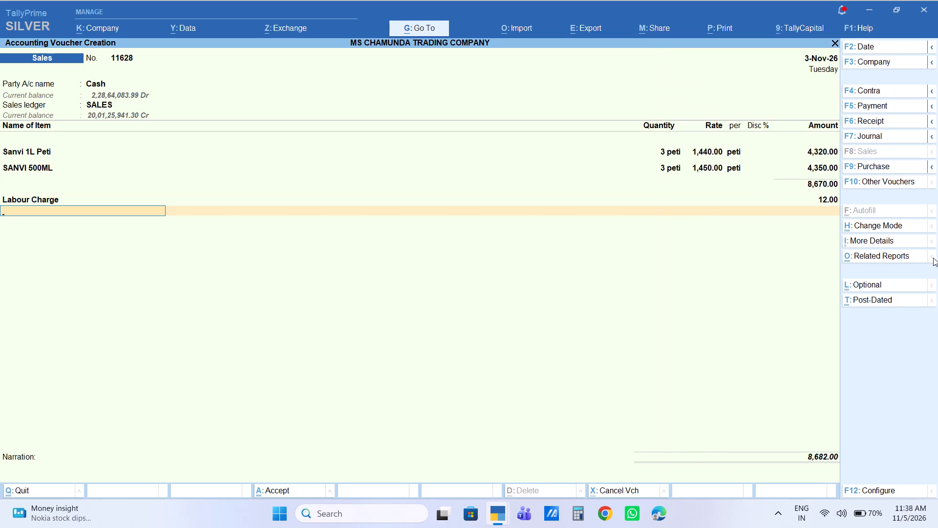
# Finish the ledger entries, leave the narration empty and save the sales voucher.
pyautogui.press('Return')
pyautogui.press('Return')
pyautogui.press('Return')
pyautogui.press('Return')
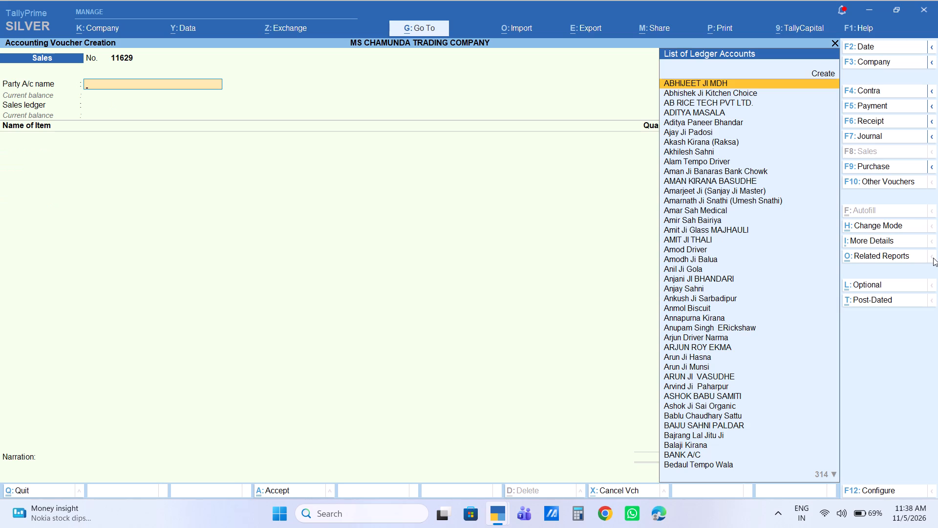
# Start another sales voucher with Cash as party, the Nanki driver ledger as buyer and SALES as the sales ledger.
pyautogui.write('cas')
pyautogui.press('Return')
pyautogui.write('nan')
pyautogui.write('ki')
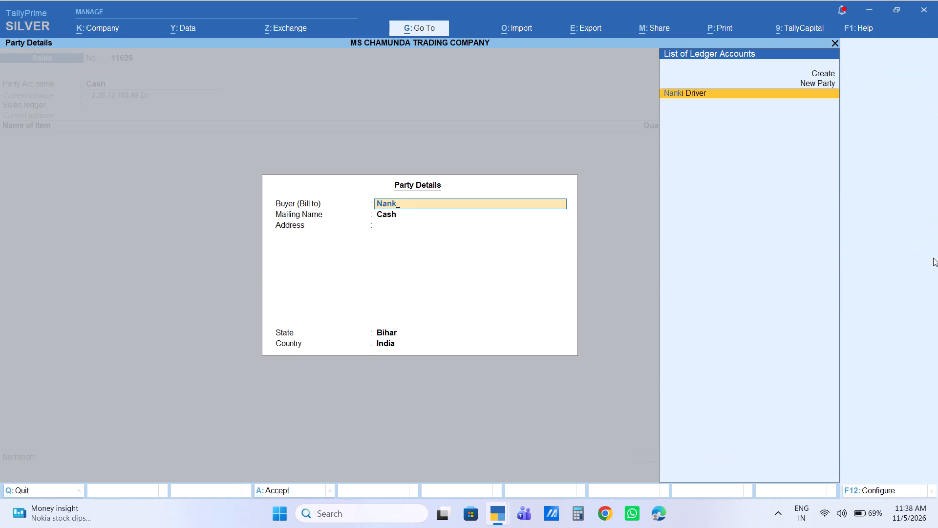
pyautogui.press('Return')
pyautogui.press('Return')
pyautogui.press('Return')
pyautogui.press('Return')
pyautogui.press('Return')
# Look up the Rajshree 26kg stock items for the voucher's first item line.
pyautogui.write('rajs')
pyautogui.press('Down')
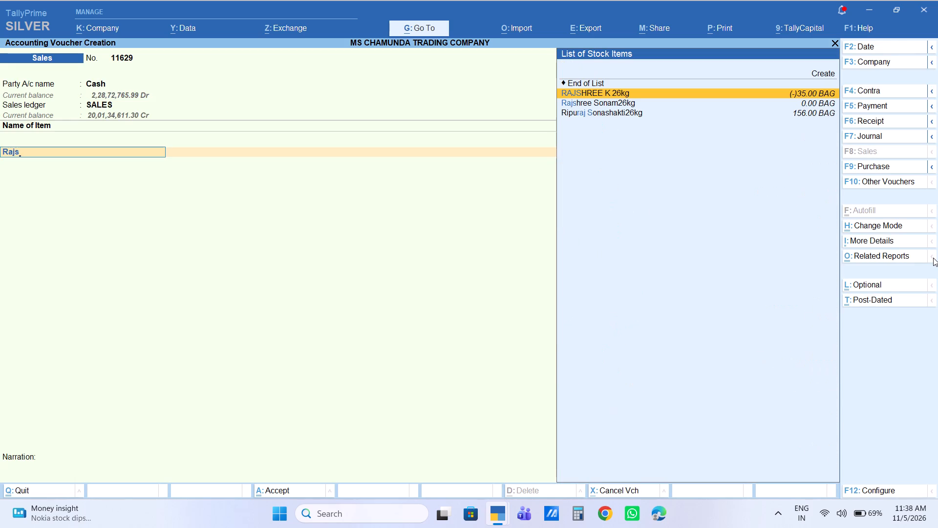
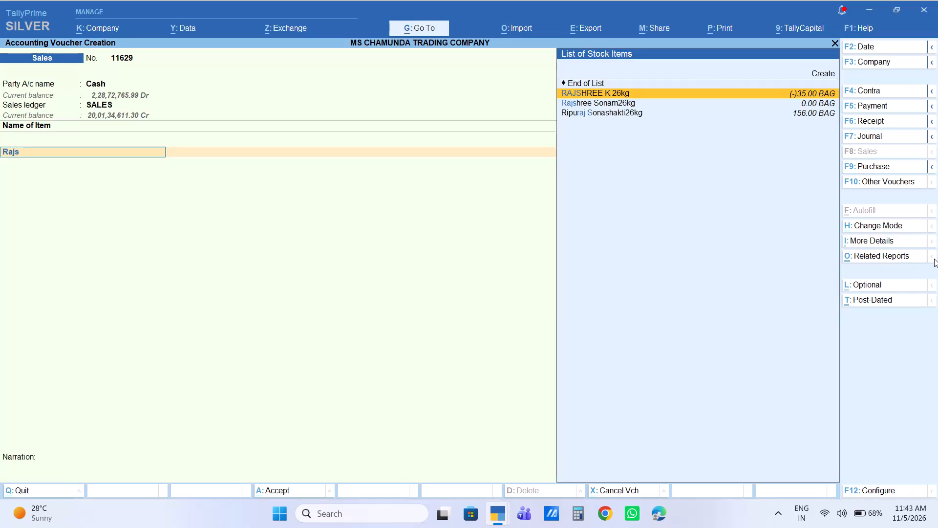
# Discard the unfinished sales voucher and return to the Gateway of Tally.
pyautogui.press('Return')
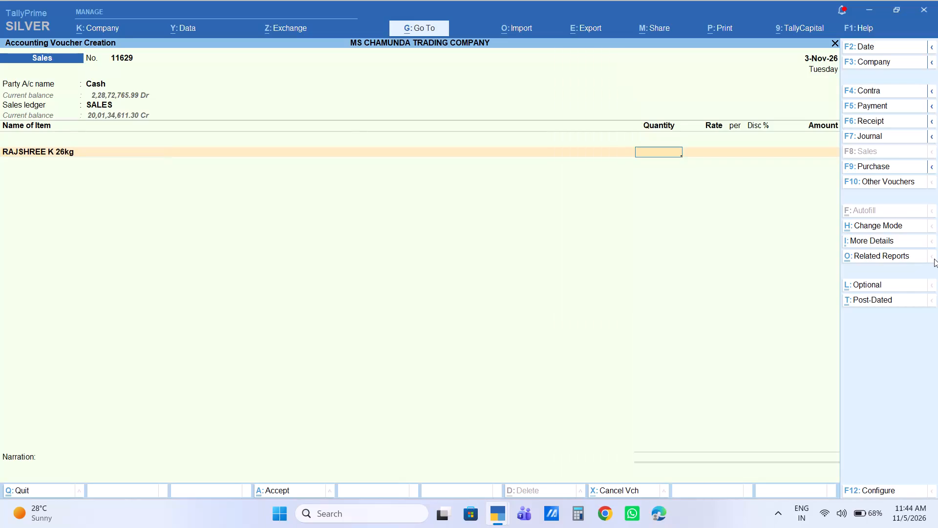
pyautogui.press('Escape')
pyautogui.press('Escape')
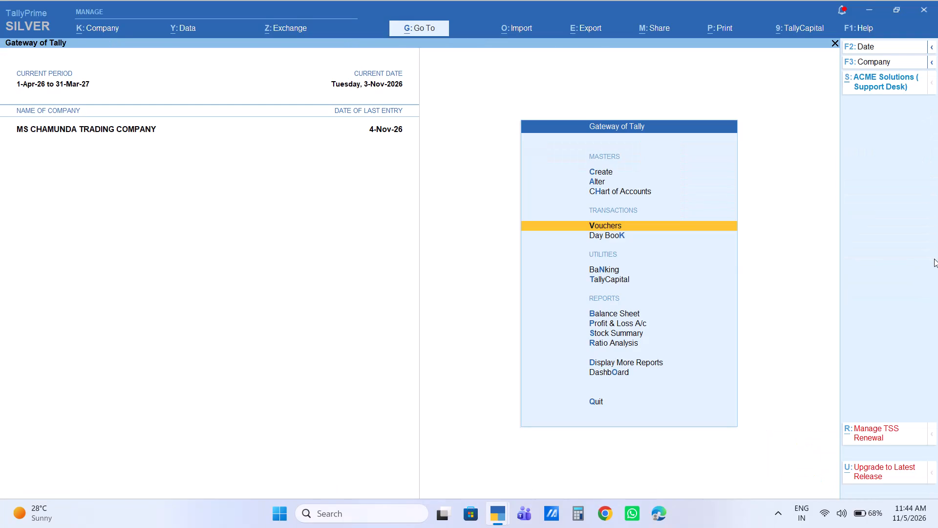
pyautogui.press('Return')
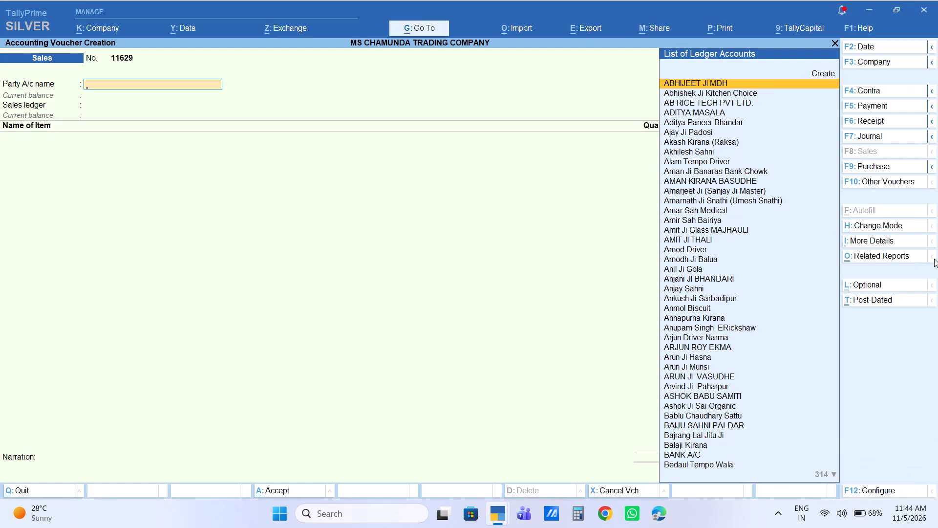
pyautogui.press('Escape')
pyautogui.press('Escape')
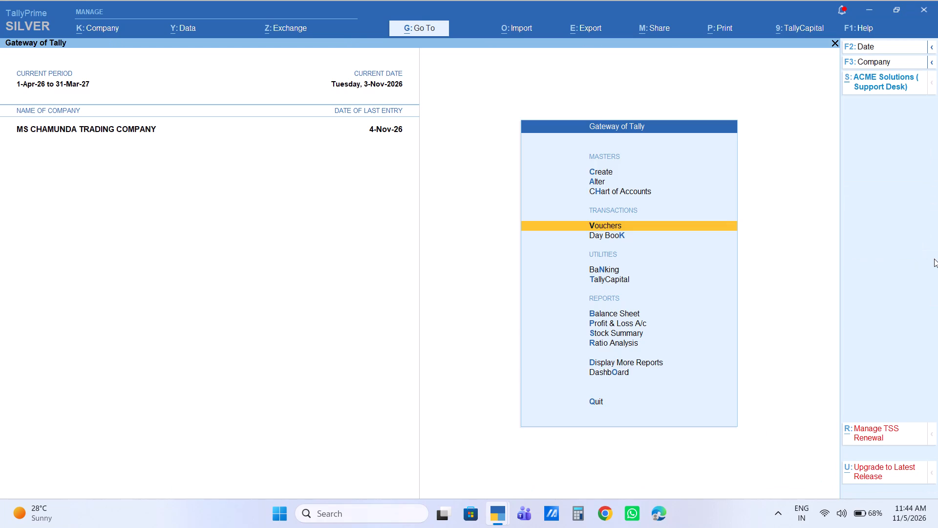
# Open the last cash sales voucher of 3-Nov-26, No. 11628, from the Day Book to check its entries, and return to the Gateway.
pyautogui.press('Down')
pyautogui.press('Return')
pyautogui.press('Down')
pyautogui.press('Down')
pyautogui.press('Down')
pyautogui.press('Down')
pyautogui.press('Down')
pyautogui.press('Down')
pyautogui.press('Down')
pyautogui.press('Down')
pyautogui.press('Down')
pyautogui.press('Down')
pyautogui.press('Down')
pyautogui.press('Down')
pyautogui.press('Down')
pyautogui.press('Down')
pyautogui.press('Down')
pyautogui.press('Down')
pyautogui.press('Down')
pyautogui.press('Down')
pyautogui.press('Down')
pyautogui.press('Down')
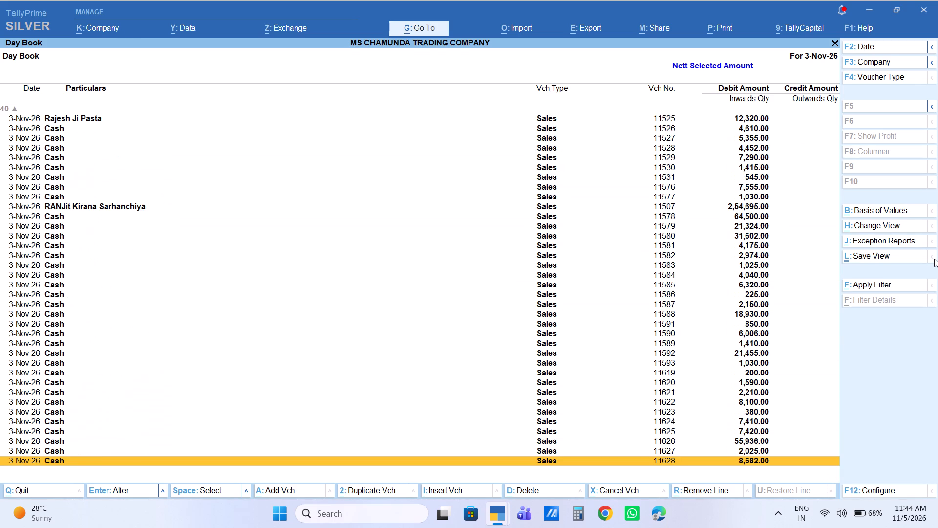
pyautogui.press('Return')
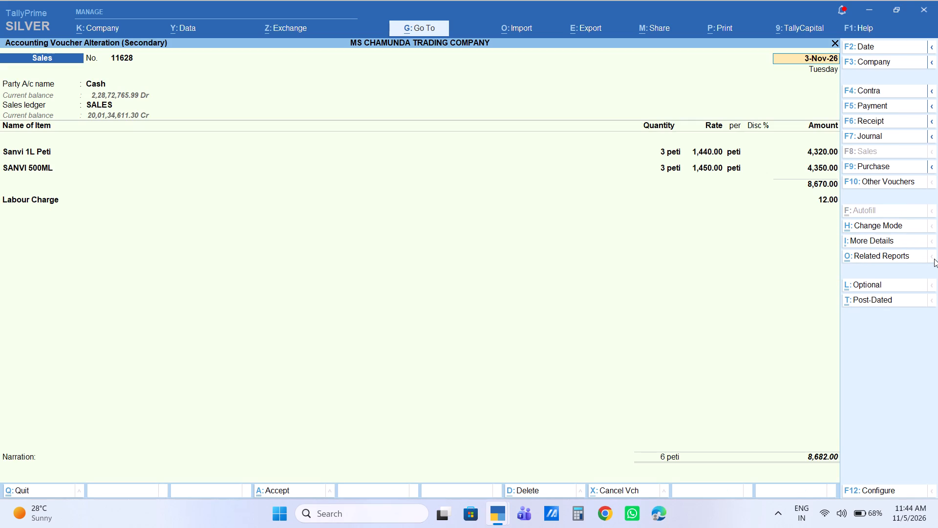
pyautogui.press('Escape')
pyautogui.press('Escape')
pyautogui.press('Escape')
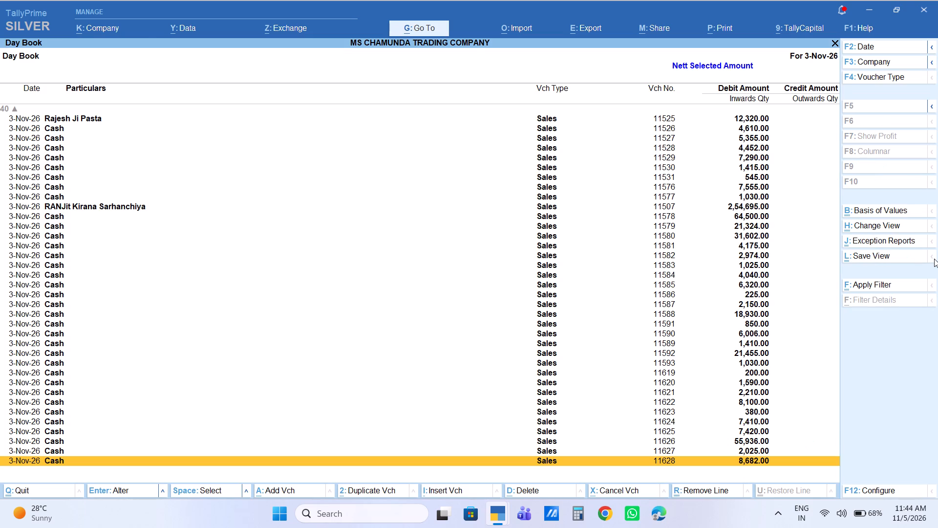
pyautogui.press('Escape')
# Start a new sales voucher with Cash as party and SALES as the sales ledger.
pyautogui.press('Up')
pyautogui.press('Return')
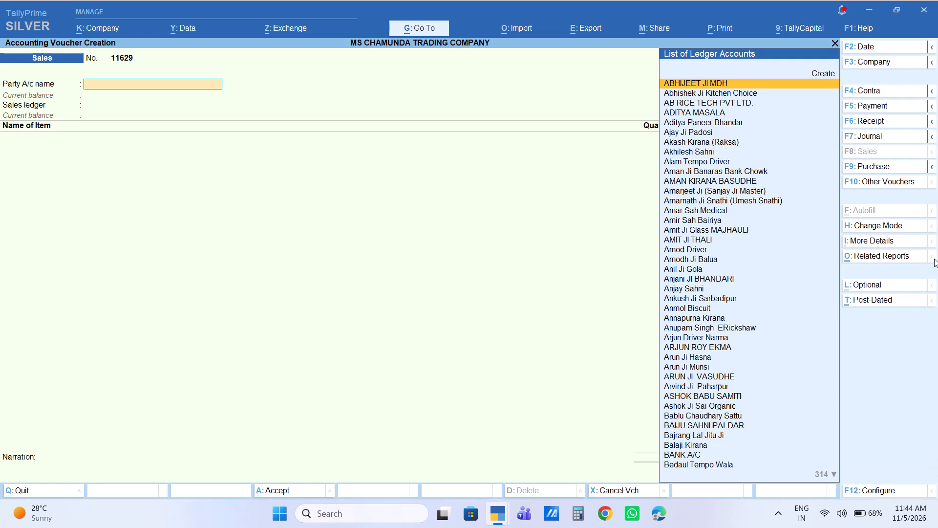
pyautogui.write('ca')
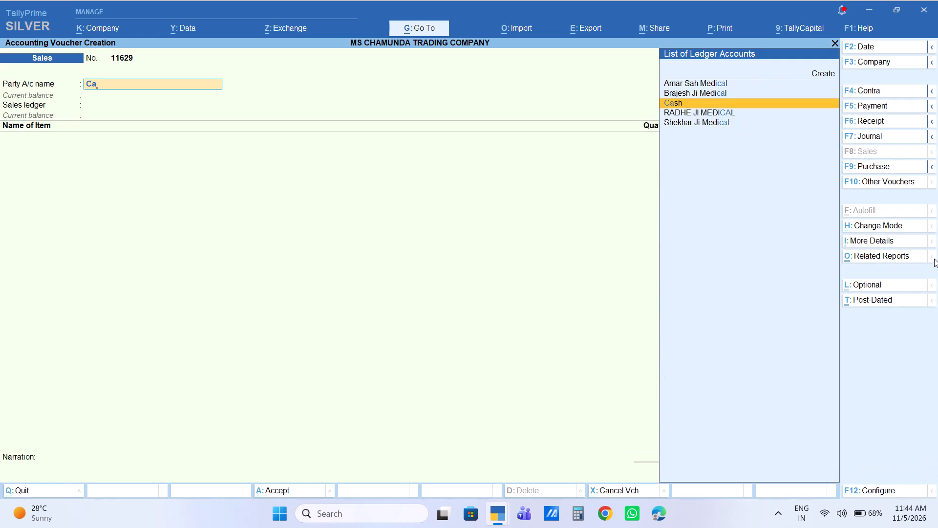
pyautogui.press('Return')
pyautogui.press('Return')
pyautogui.press('Return')
pyautogui.press('Return')
pyautogui.press('Return')
pyautogui.press('Return')
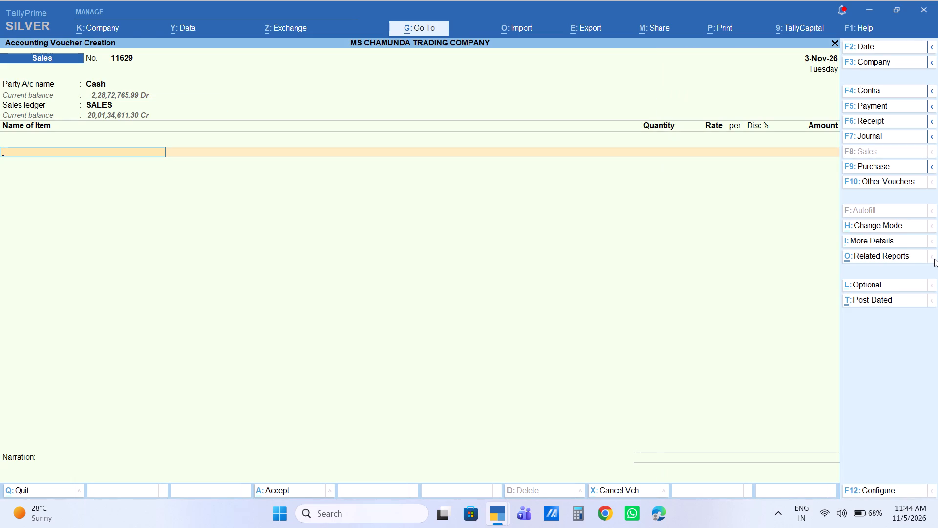
# Go back to the voucher's party details and set the buyer to the Nanki driver ledger, keeping SALES as the sales ledger.
pyautogui.write('ra')
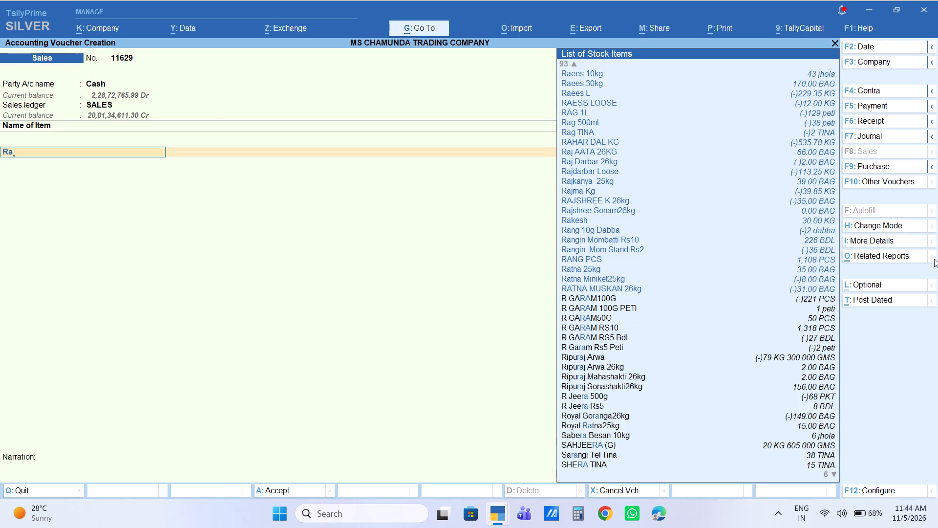
pyautogui.press('BackSpace')
pyautogui.press('BackSpace')
pyautogui.press('BackSpace')
pyautogui.press('BackSpace')
pyautogui.press('Return')
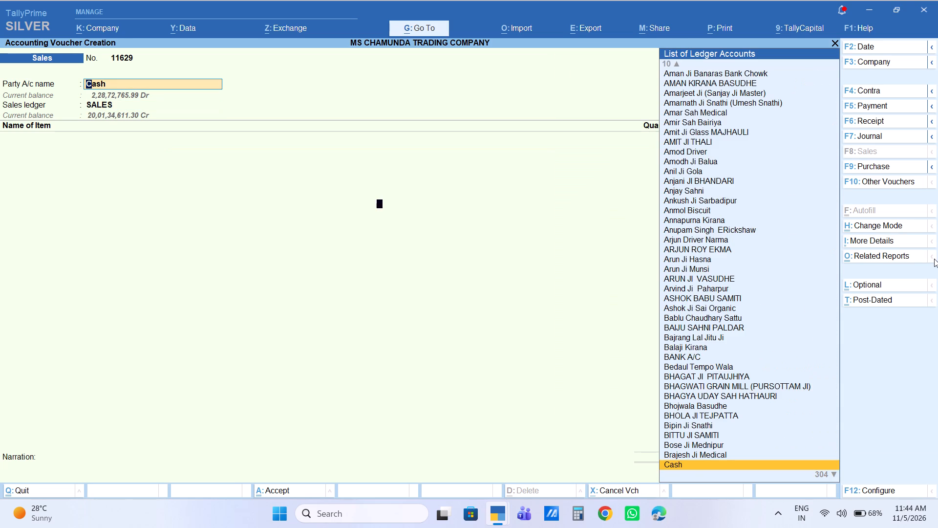
pyautogui.write('nanki')
pyautogui.press('space')
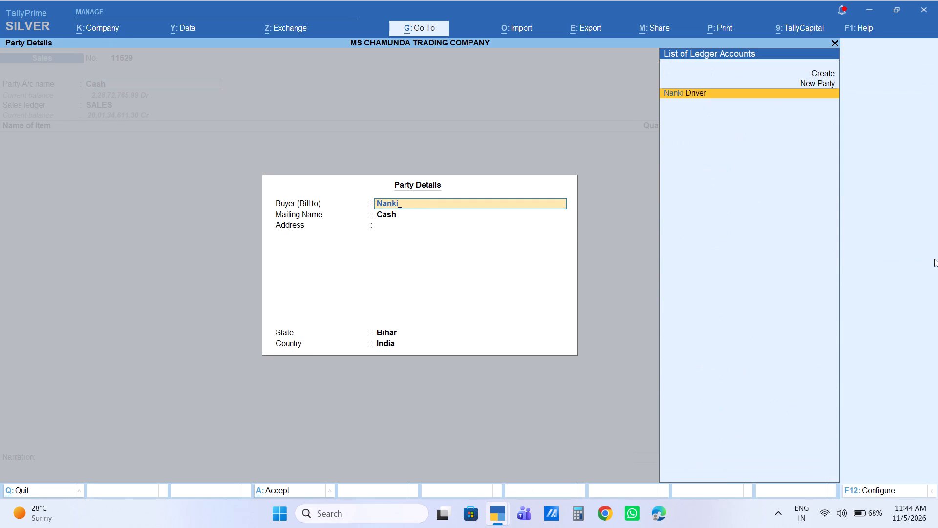
pyautogui.press('Return')
pyautogui.press('Return')
pyautogui.press('Return')
pyautogui.press('Return')
pyautogui.press('Return')
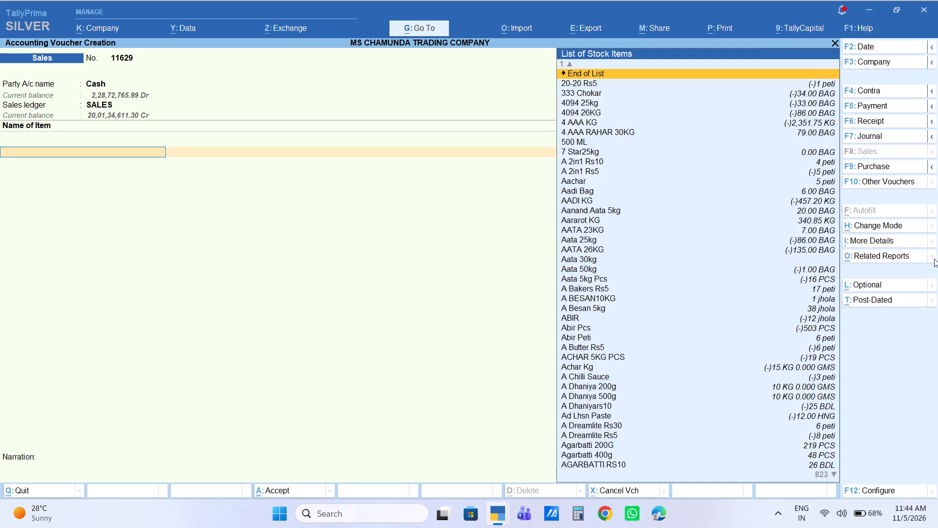
# Add RAJSHREE K 26kg as the first item with quantity 1 bag and amount 1535.
pyautogui.write('rajshre')
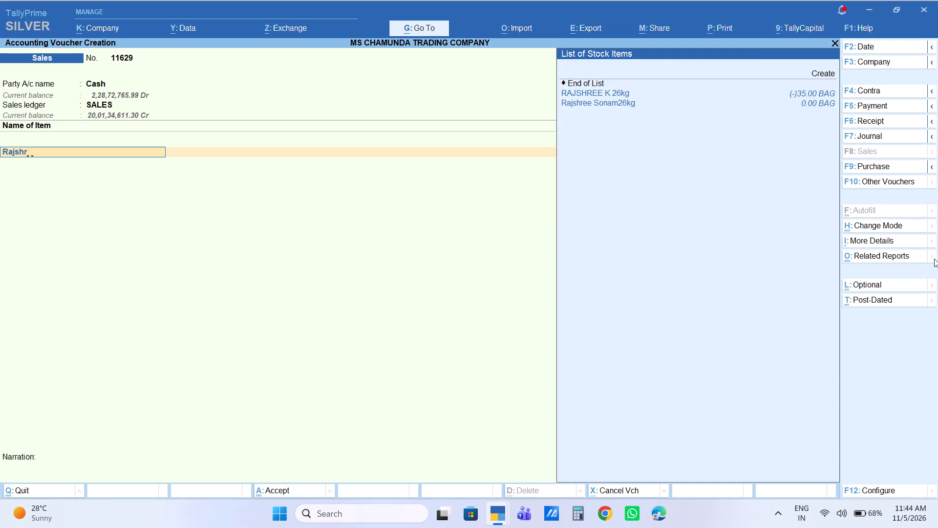
pyautogui.press('Down')
pyautogui.press('Return')
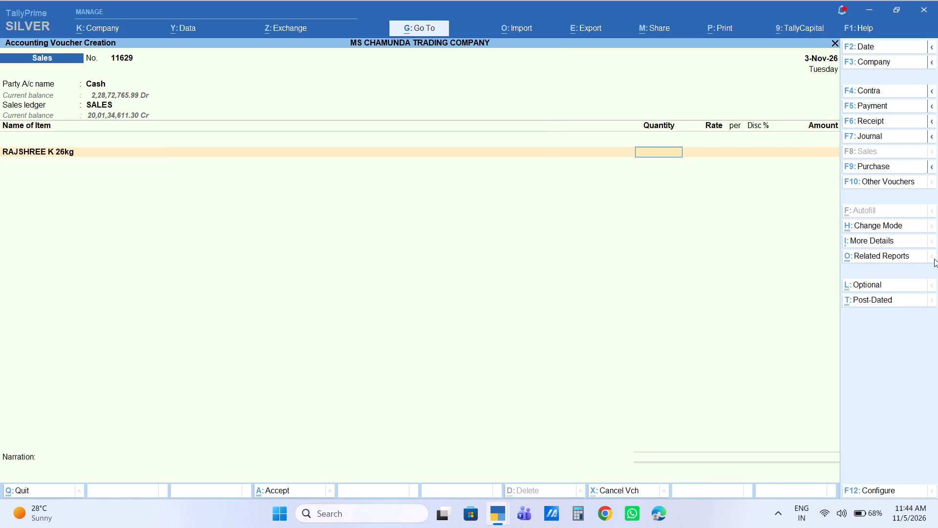
pyautogui.press('1')
pyautogui.press('Return')
pyautogui.press('Return')
pyautogui.press('Return')
pyautogui.press('Return')
pyautogui.press('Return')
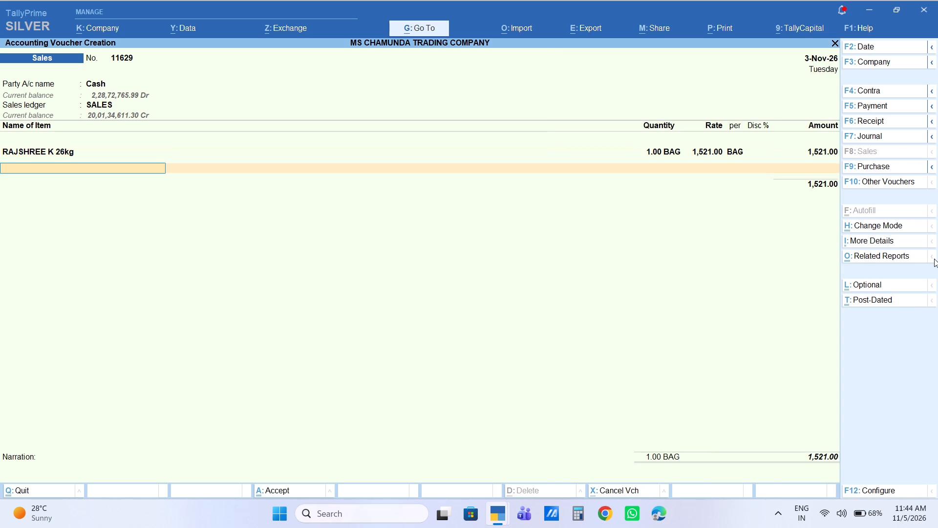
pyautogui.press('BackSpace')
pyautogui.write('1535')
pyautogui.press('Return')
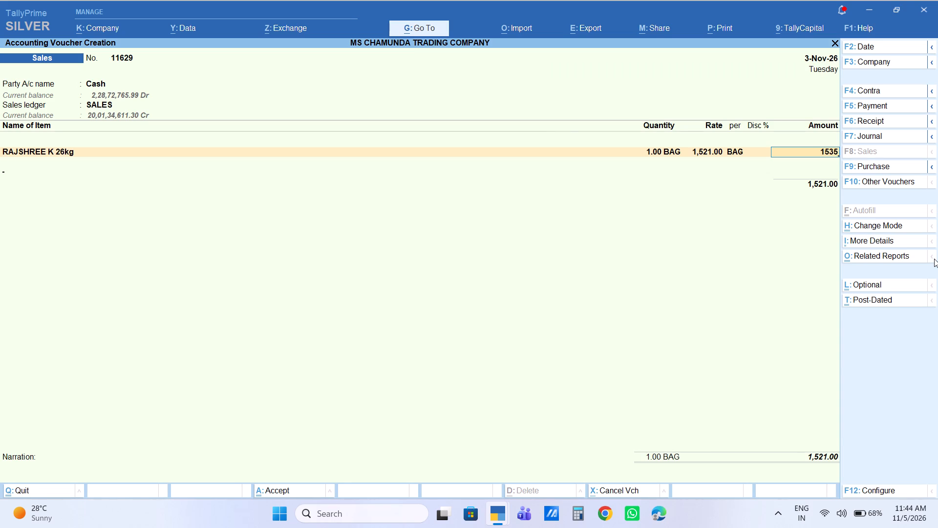
# Add B Marrie Gold Rs5 as the second item with quantity 1 peti at the default amount of 620.
pyautogui.write('b mar')
pyautogui.press('Return')
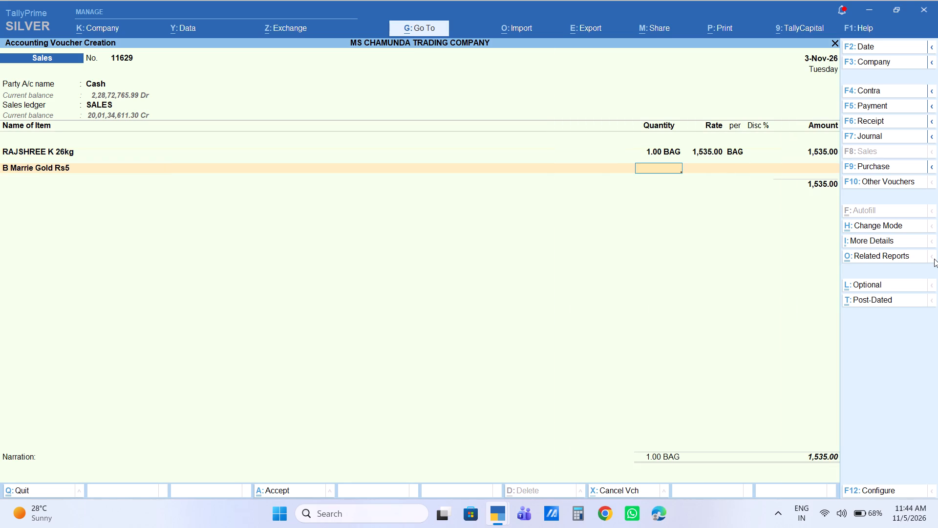
pyautogui.press('1')
pyautogui.press('Return')
pyautogui.press('Return')
pyautogui.press('Return')
pyautogui.press('Return')
pyautogui.press('Return')
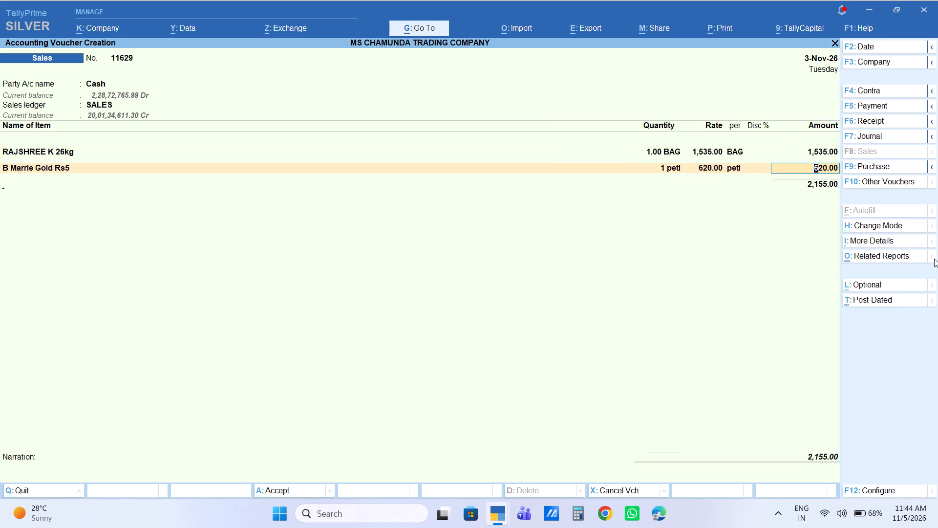
# Add PASTA 5KG as the third item with quantity 1 jhola at the default rate of 220.
pyautogui.write('pasta')
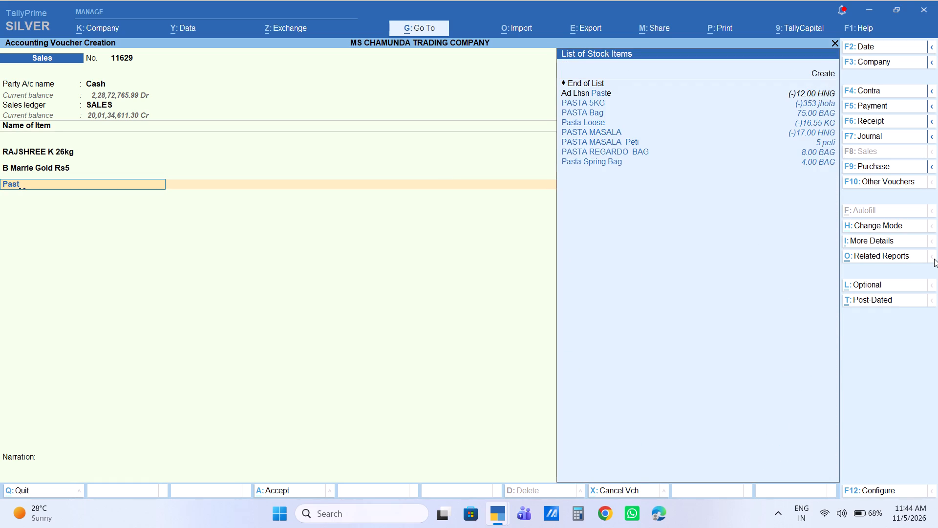
pyautogui.press('Down')
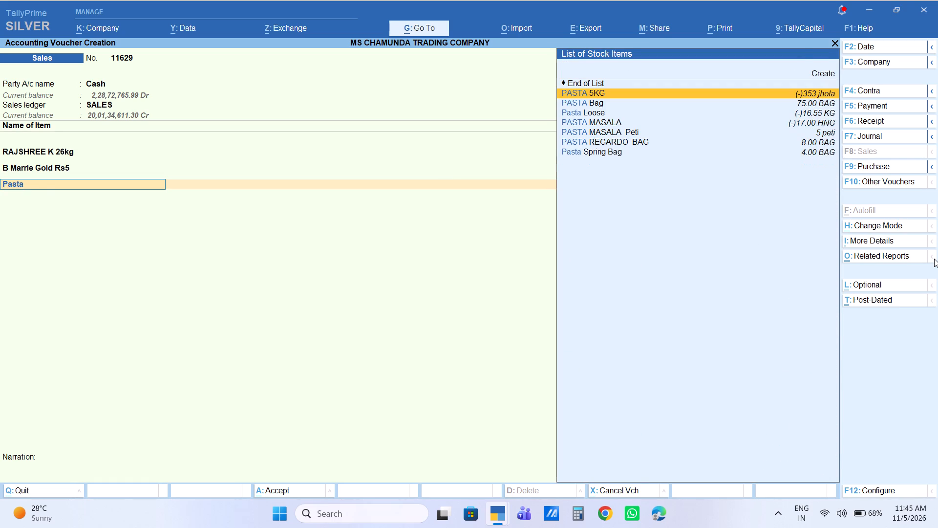
pyautogui.press('Return')
pyautogui.press('1')
pyautogui.press('Return')
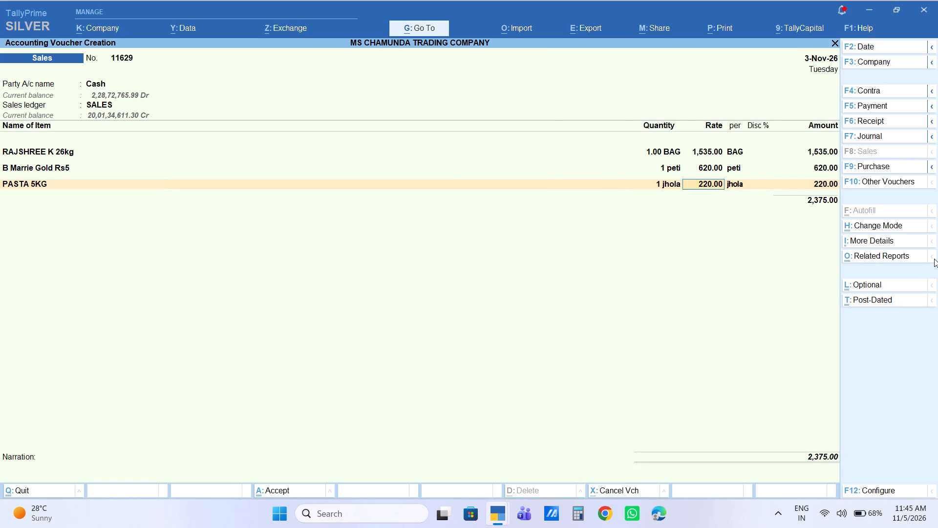
pyautogui.press('Return')
pyautogui.press('Return')
pyautogui.press('Return')
pyautogui.press('Return')
# End the item list without any ledger charge, leave the narration empty and save the sales voucher.
pyautogui.press('Return')
pyautogui.press('Return')
pyautogui.press('Return')
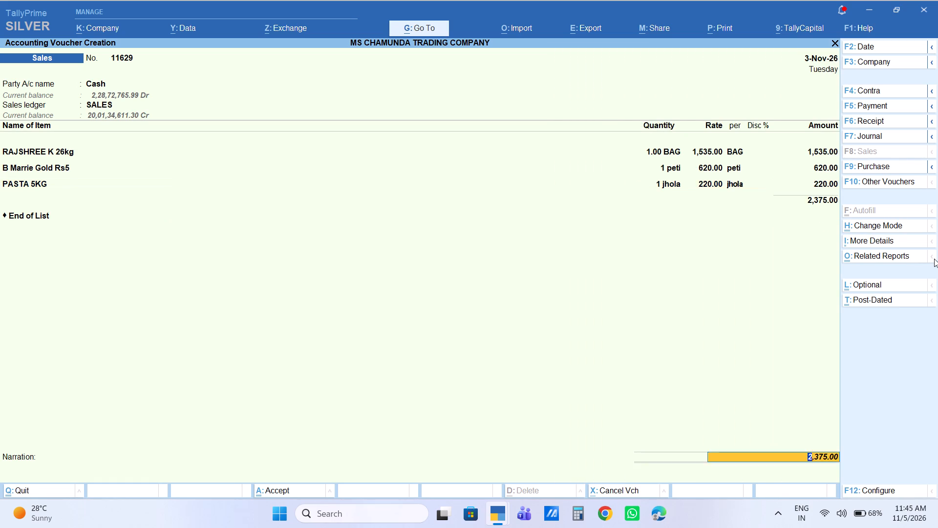
pyautogui.press('Return')
pyautogui.press('Return')
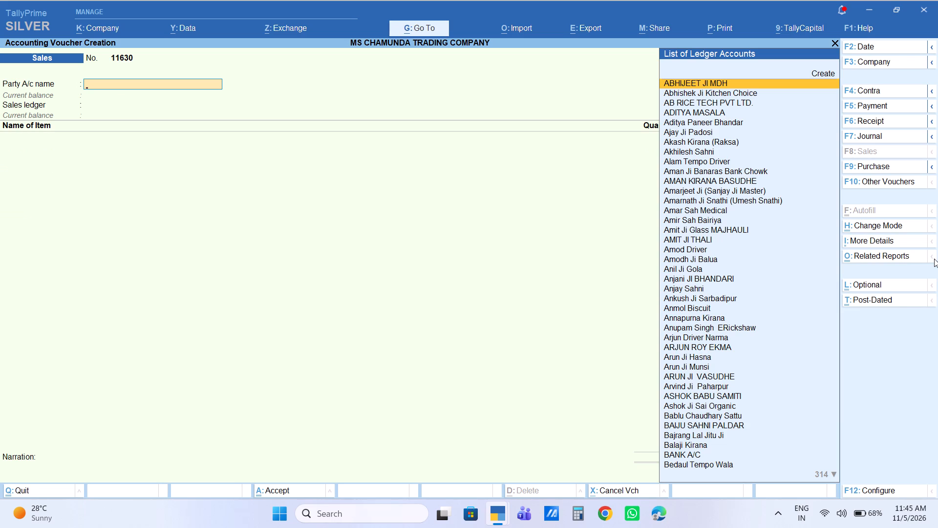
# Change the date of the new sales voucher to 4-11-2026.
pyautogui.press('F2')
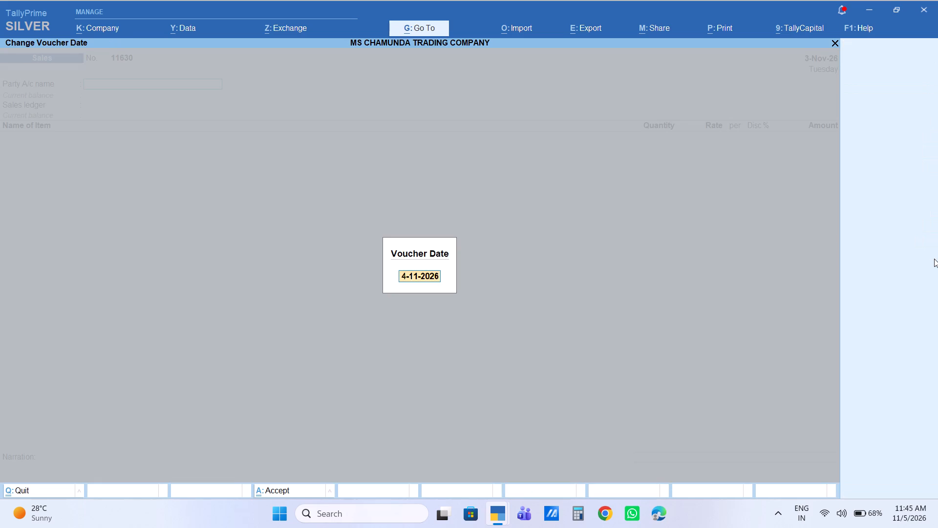
pyautogui.press('Return')
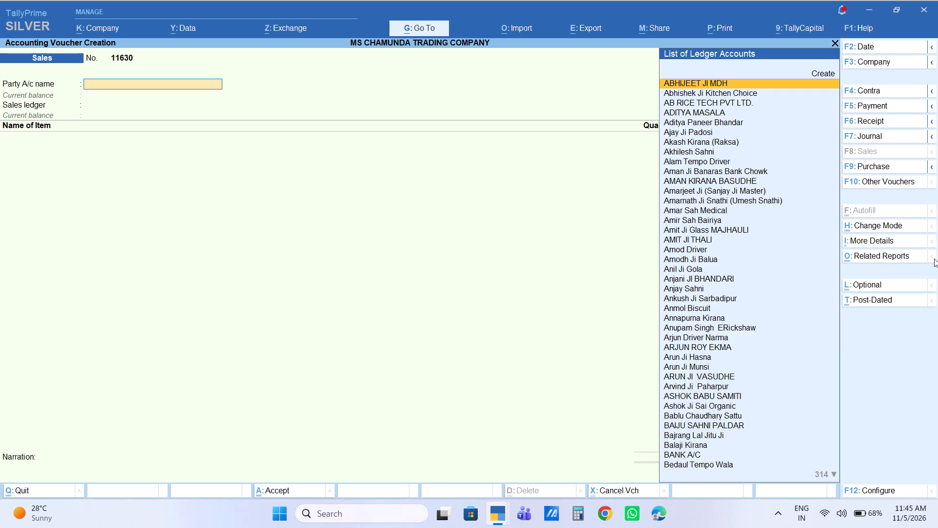
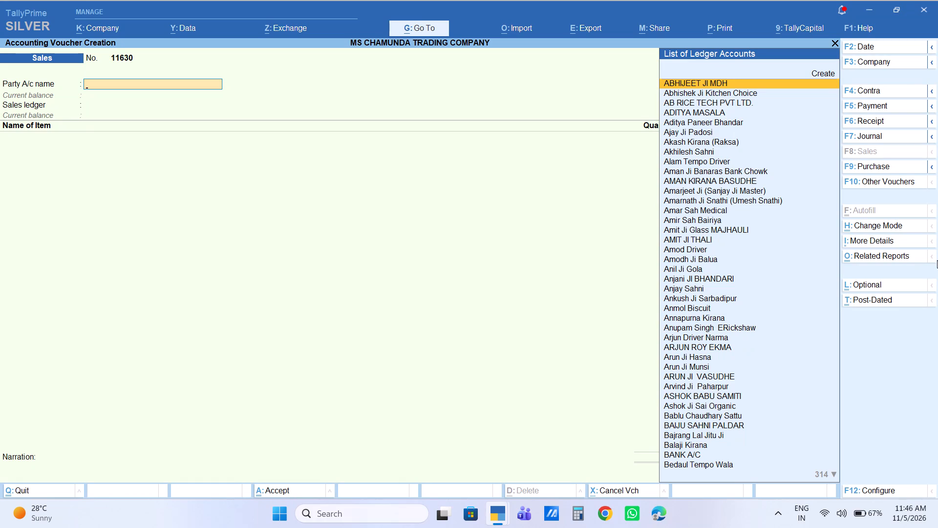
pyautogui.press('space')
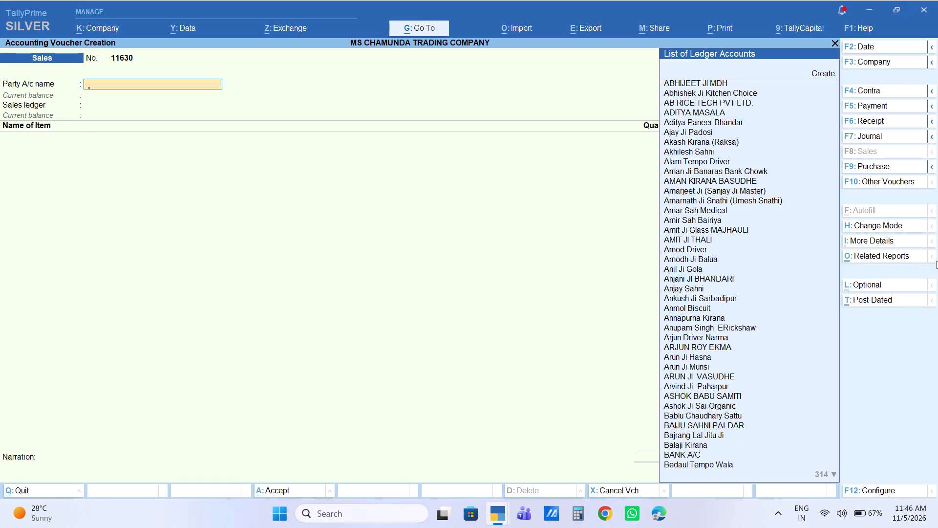
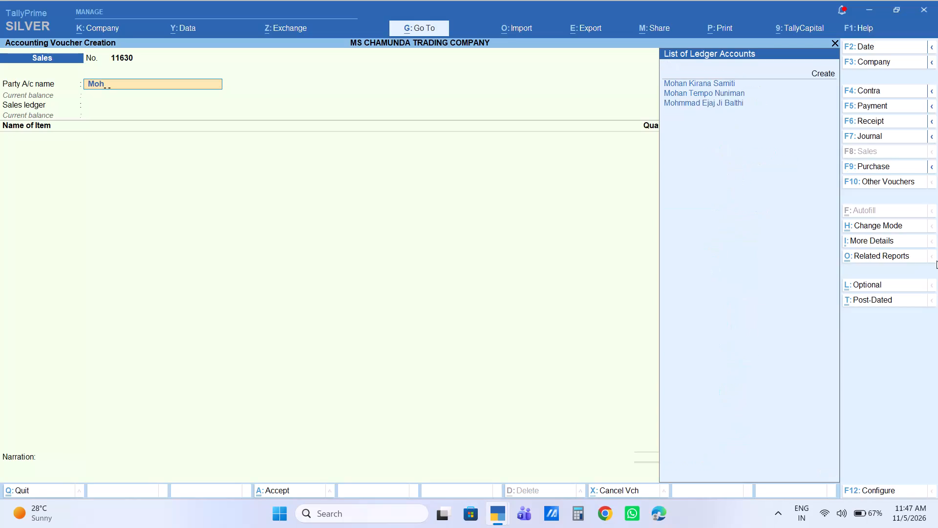
# Set the sales voucher's party account to Mohan Kirana Samiti and its sales ledger to SALES.
pyautogui.press('Down')
pyautogui.press('Return')
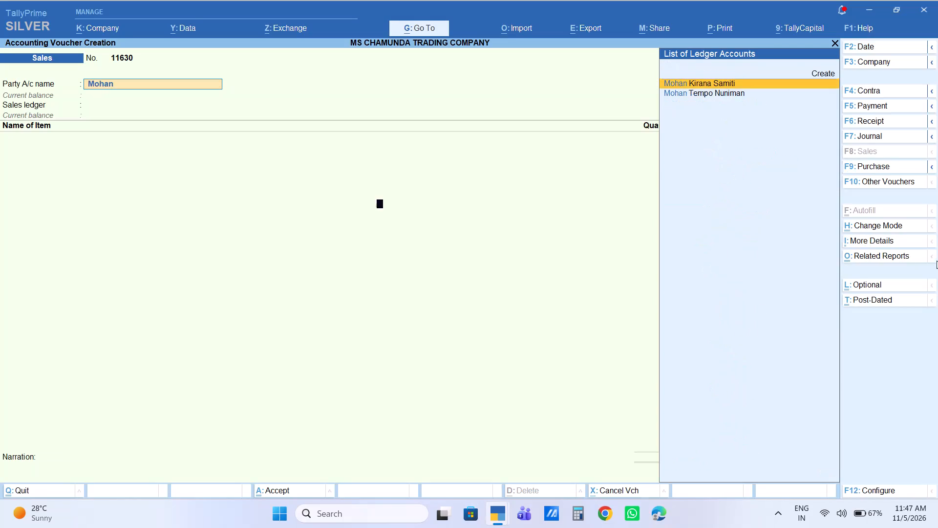
pyautogui.press('Return')
pyautogui.press('Return')
pyautogui.press('Return')
pyautogui.press('Return')
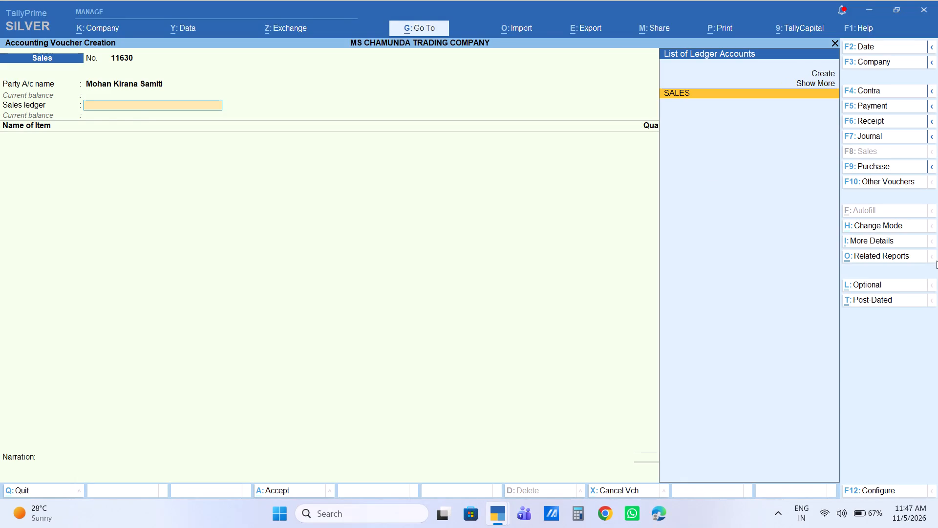
pyautogui.press('Return')
# Add the item Aata 50kg with a quantity of 2 bags at the 1,600.00 rate.
pyautogui.write('aata')
pyautogui.write('50')
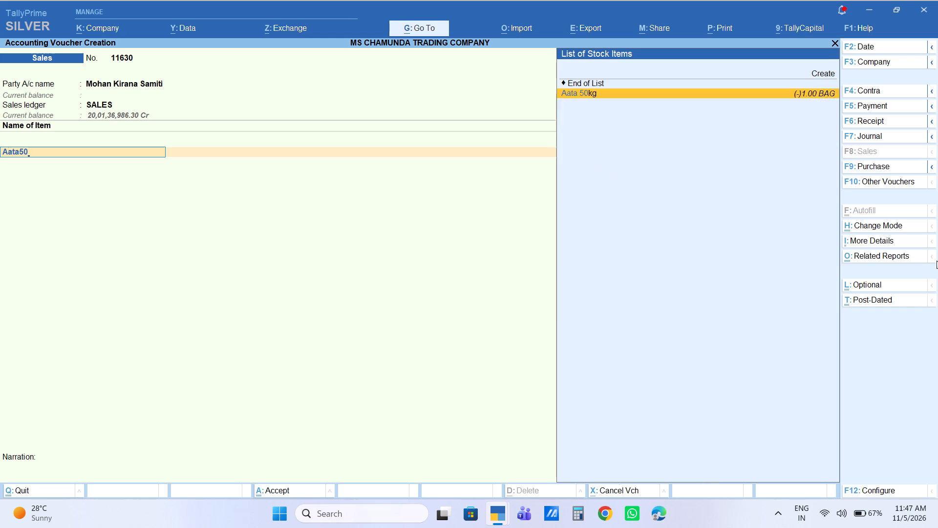
pyautogui.press('Return')
pyautogui.press('2')
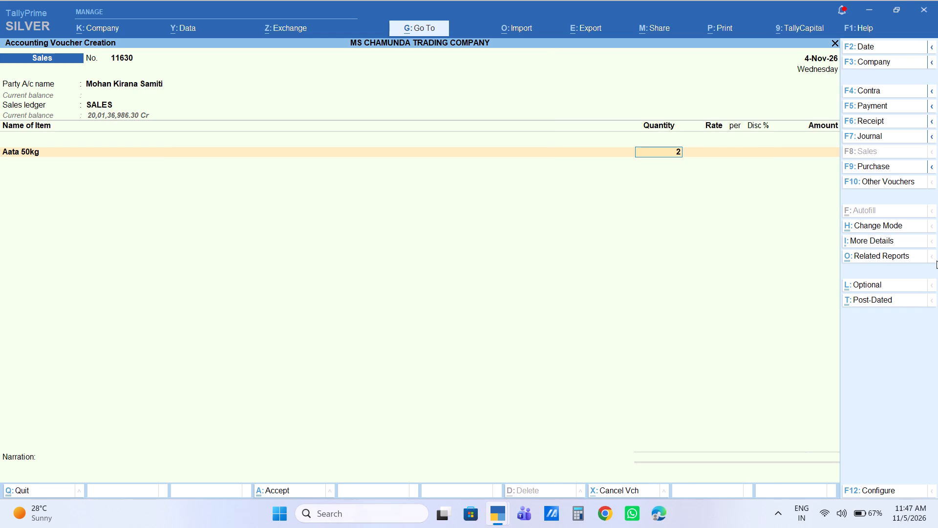
pyautogui.press('Return')
pyautogui.press('Return')
pyautogui.press('Return')
pyautogui.press('Return')
pyautogui.press('Return')
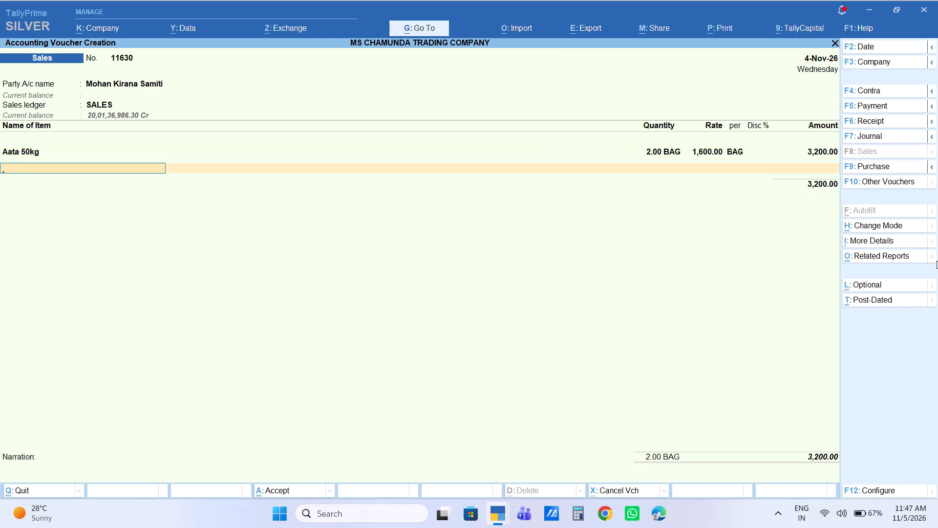
# Add the item MAIDA LV with a quantity of 1 bag and an amount of 1600.
pyautogui.write('maida')
pyautogui.press('Right')
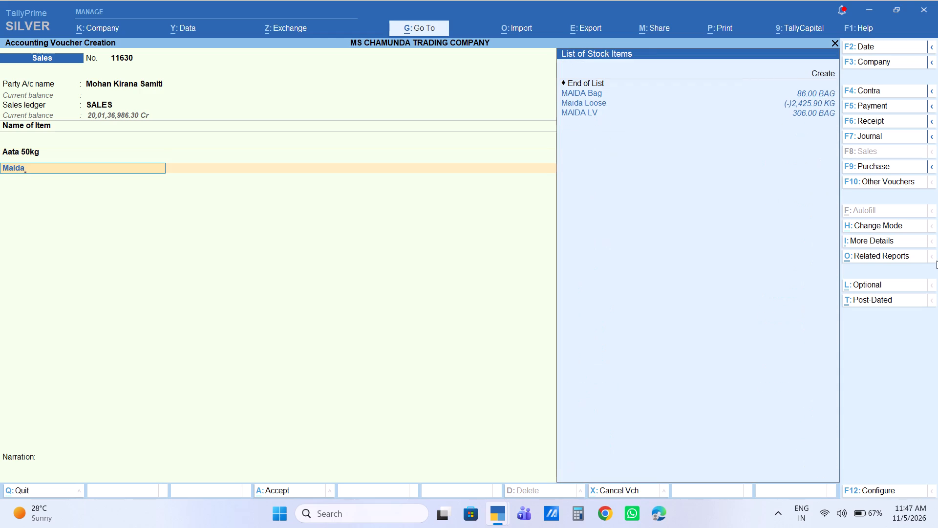
pyautogui.press('Down')
pyautogui.press('Down')
pyautogui.press('Down')
pyautogui.press('Return')
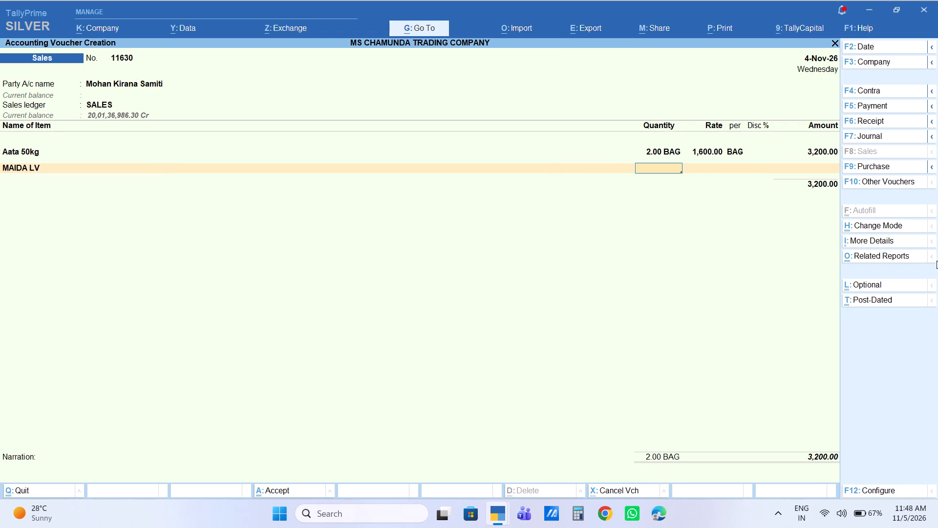
pyautogui.press('1')
pyautogui.press('Return')
pyautogui.press('Return')
pyautogui.press('Return')
pyautogui.press('Return')
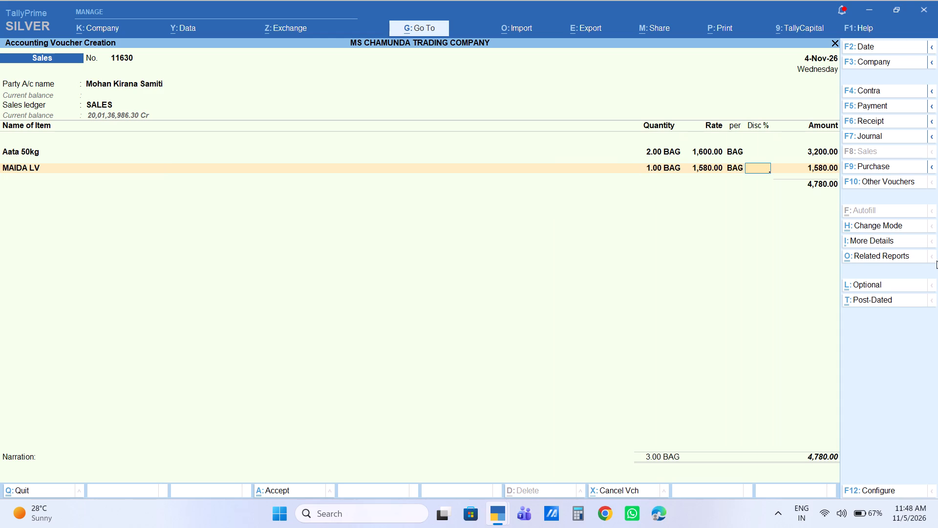
pyautogui.write('1600')
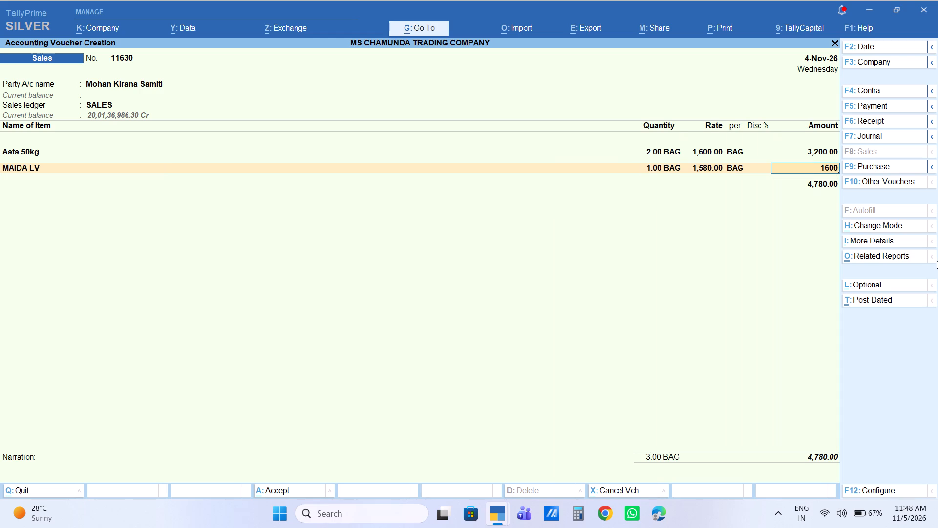
pyautogui.press('Return')
# Add the item Sahnai Tina with a quantity of 1 tina at the 2,160.00 rate.
pyautogui.write('sahnai')
pyautogui.press('Down')
pyautogui.press('Down')
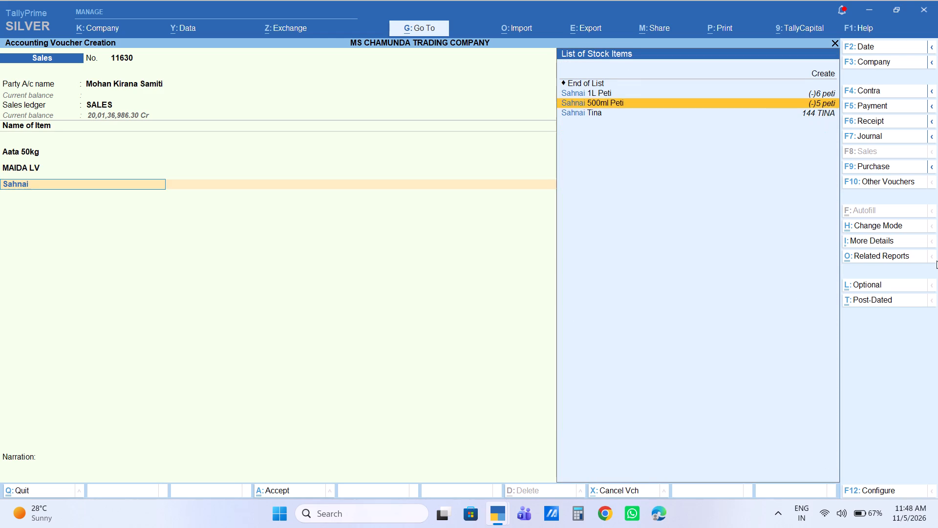
pyautogui.press('Down')
pyautogui.press('Return')
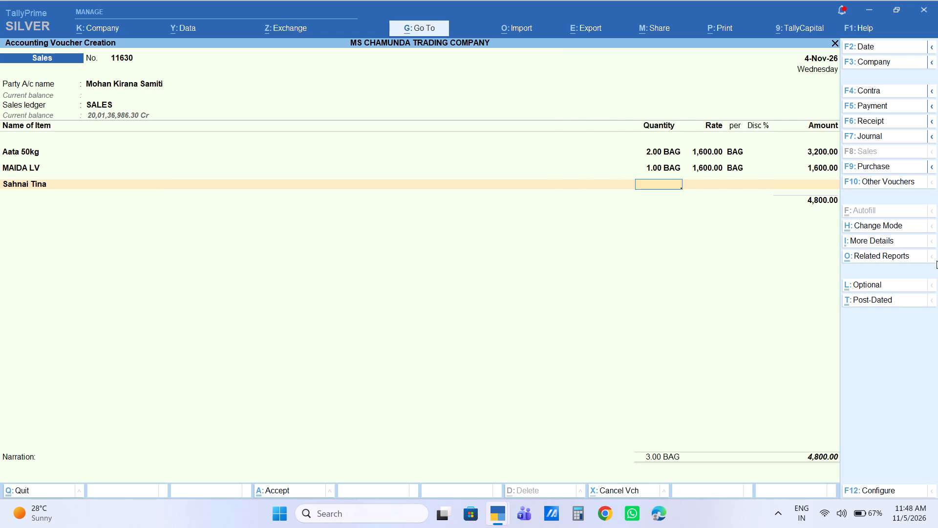
pyautogui.press('1')
pyautogui.press('Return')
pyautogui.press('Return')
pyautogui.press('Return')
pyautogui.press('Return')
pyautogui.press('Return')
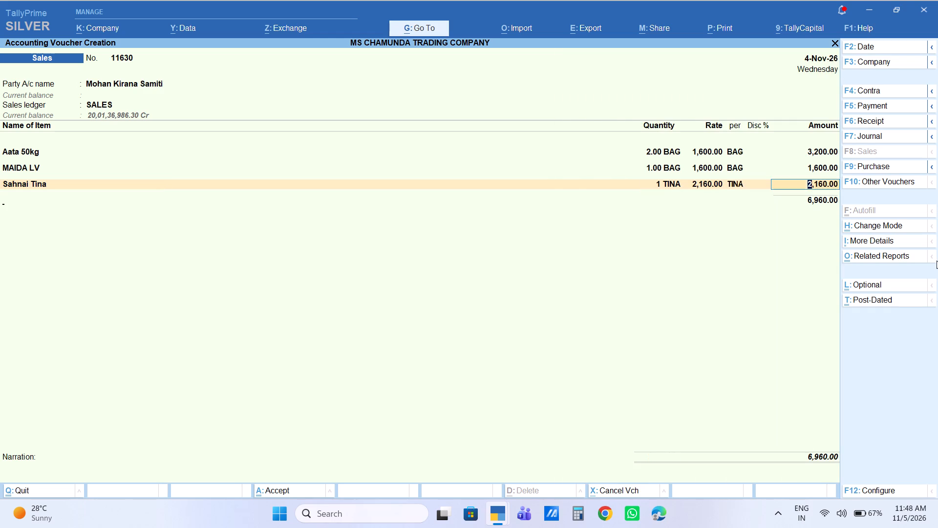
# End the item list and add a Labour Charge of 15 to the voucher.
pyautogui.press('Return')
pyautogui.write('la')
pyautogui.press('Return')
pyautogui.press('Return')
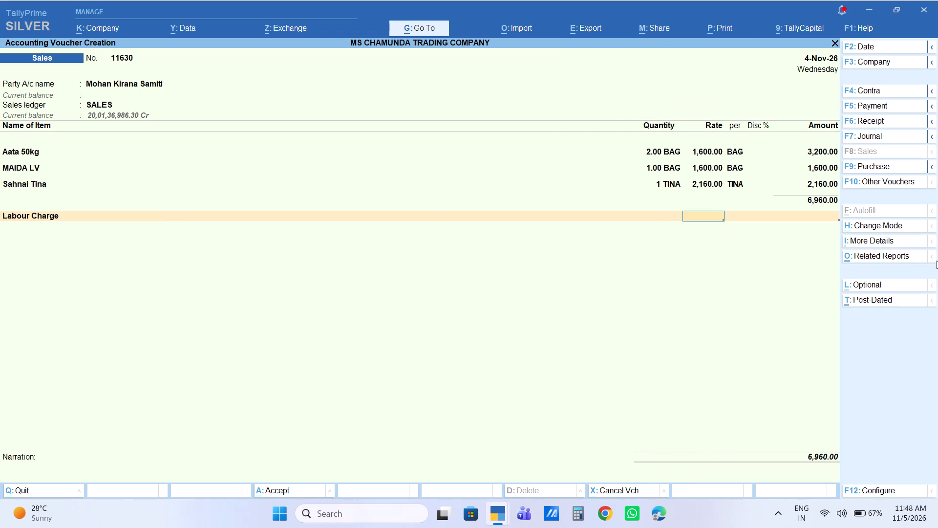
pyautogui.write('15')
pyautogui.press('Return')
pyautogui.press('Return')
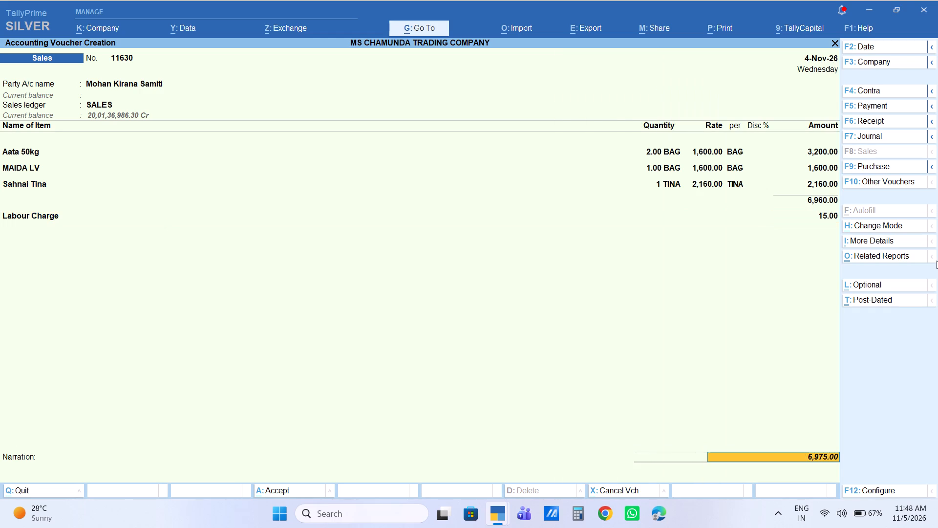
# Accept the bill-wise details as New Ref 11630 for Mohan Kirana Samiti and save the voucher with no narration.
pyautogui.press('Return')
pyautogui.press('Return')
pyautogui.press('Return')
pyautogui.press('Return')
pyautogui.press('Return')
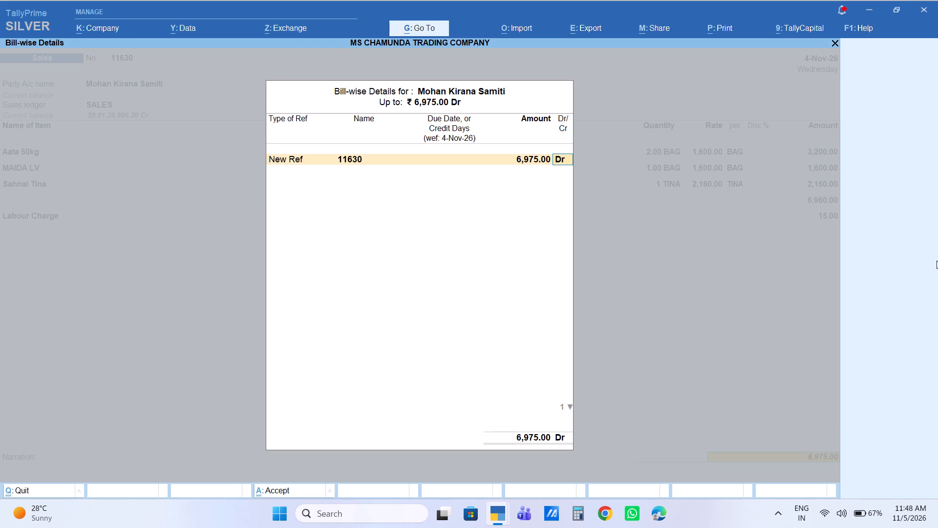
pyautogui.press('Return')
pyautogui.press('Return')
pyautogui.press('Return')
pyautogui.press('Return')
pyautogui.press('Return')
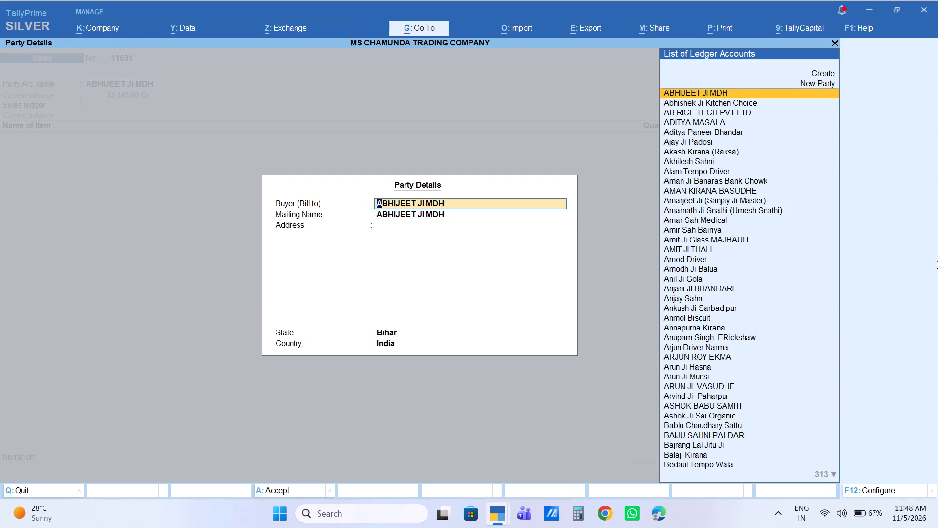
# Set the party account of sales voucher 11631 to Cash and its sales ledger to SALES.
pyautogui.press('BackSpace')
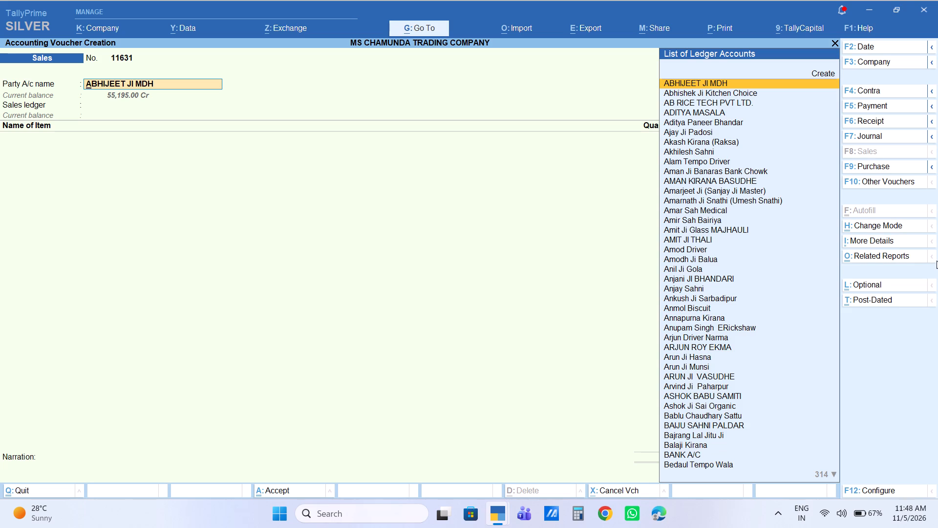
pyautogui.write('ca')
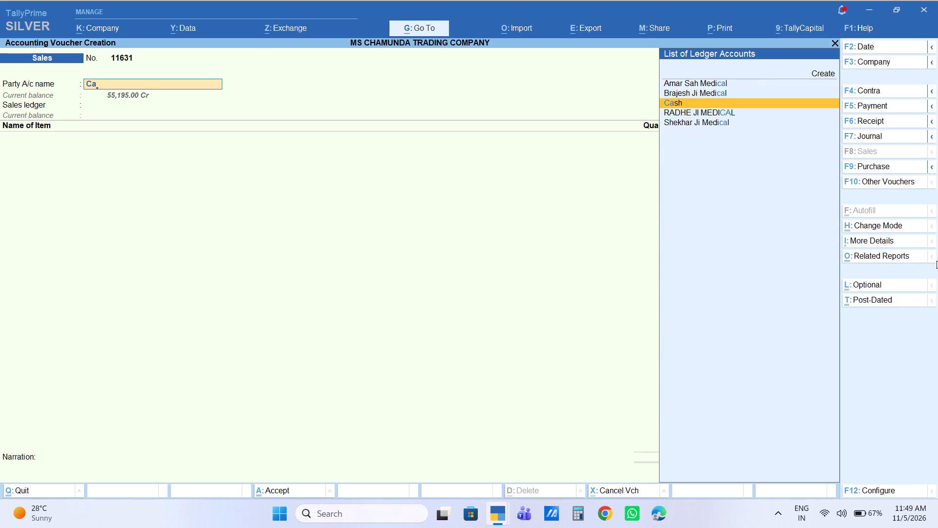
pyautogui.press('Return')
pyautogui.press('Return')
pyautogui.press('Return')
pyautogui.press('Return')
pyautogui.press('Return')
pyautogui.press('Return')
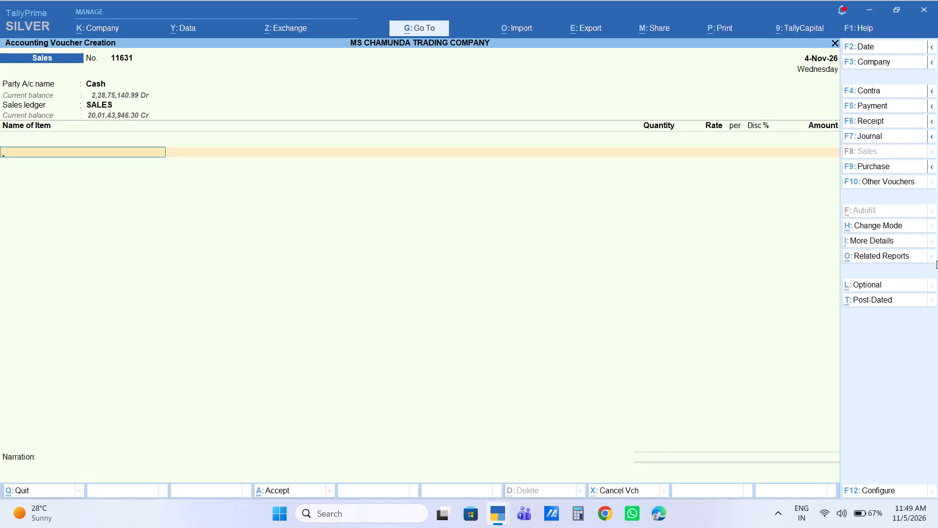
# Add the item Raj AATA 26KG with a quantity of 1 bag at the 850.00 rate.
pyautogui.write('rajaa')
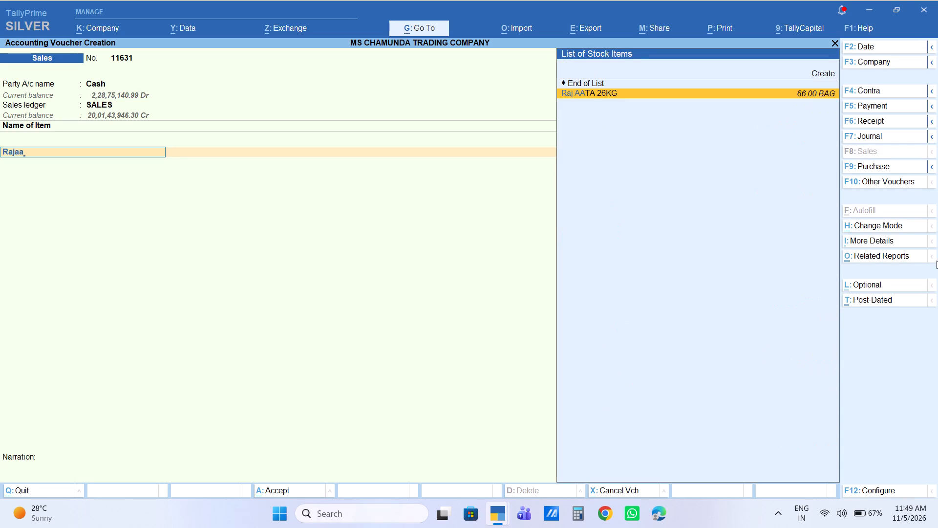
pyautogui.press('Return')
pyautogui.press('1')
pyautogui.press('Return')
pyautogui.press('Return')
pyautogui.press('Return')
pyautogui.press('Return')
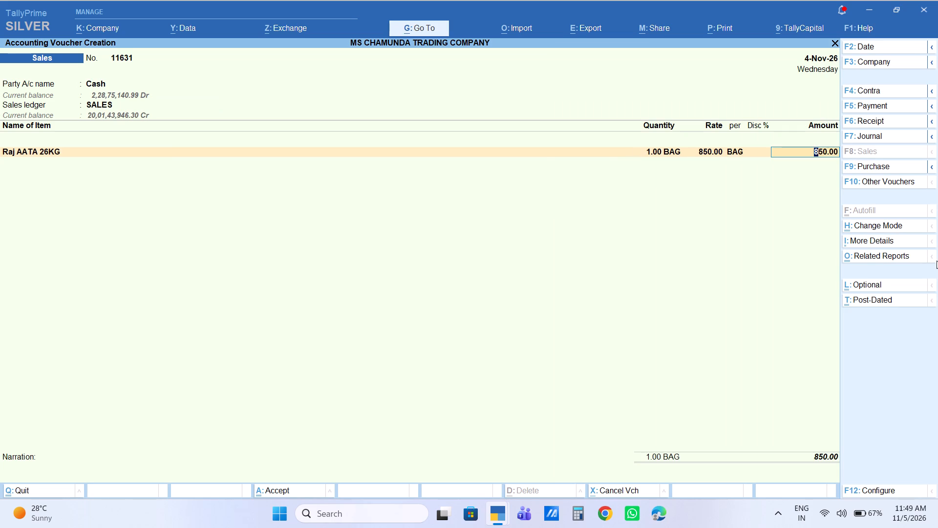
pyautogui.press('Return')
# Add the item Kerao with a quantity of 2 kg at the 65.00 rate.
pyautogui.write('kera')
pyautogui.press('Down')
pyautogui.press('Return')
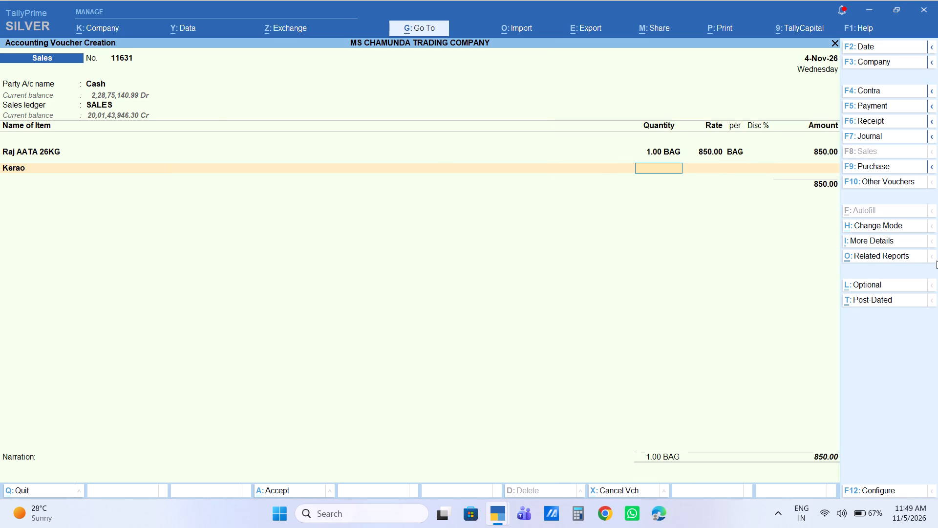
pyautogui.press('2')
pyautogui.press('Return')
pyautogui.press('Return')
pyautogui.press('Return')
pyautogui.press('Return')
pyautogui.press('Return')
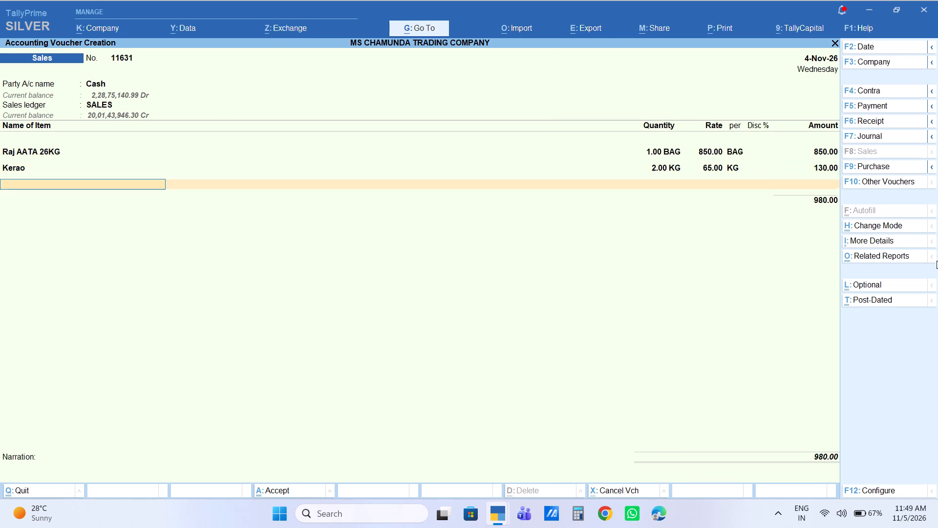
# End the item list and save cash sales voucher 11631 with no extra charges or narration.
pyautogui.press('Return')
pyautogui.press('Return')
pyautogui.press('Return')
pyautogui.press('Return')
pyautogui.press('Return')
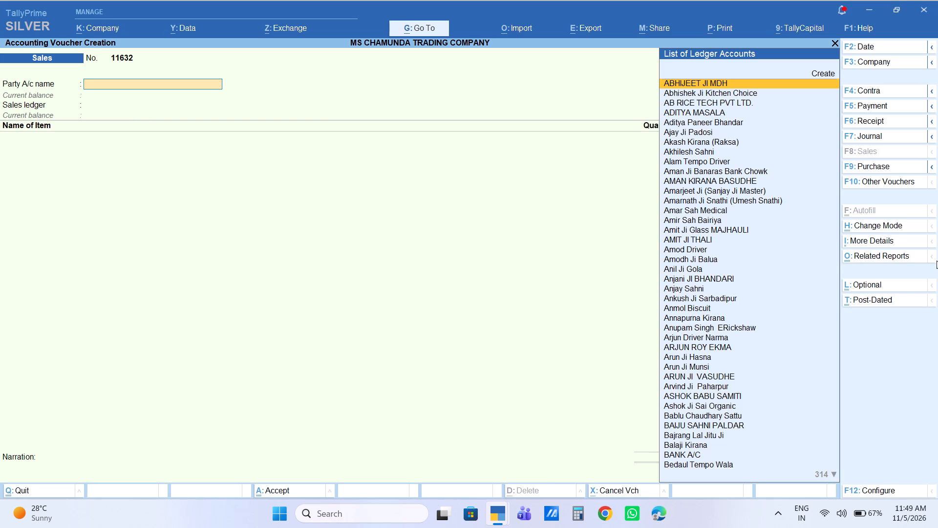
# Set the party account of sales voucher 11632 to Cash and its sales ledger to SALES.
pyautogui.write('ca')
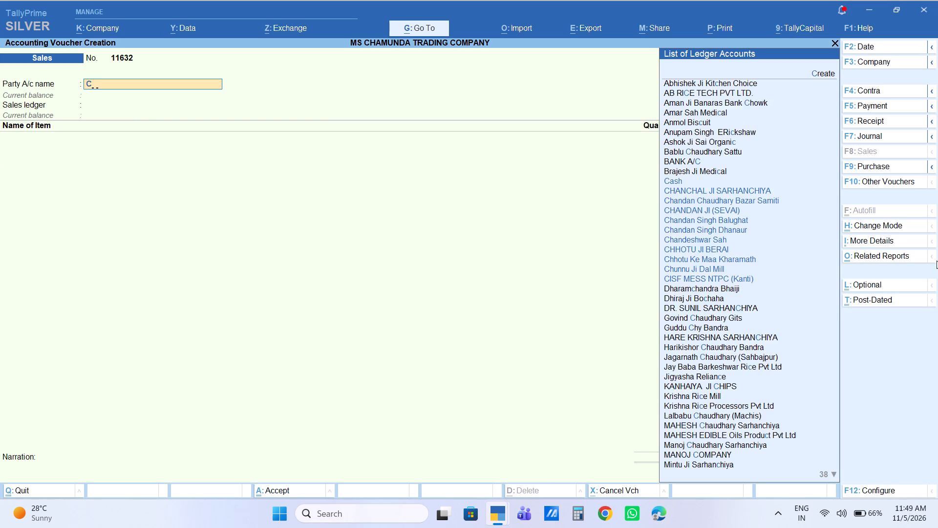
pyautogui.press('Return')
pyautogui.press('Return')
pyautogui.press('Return')
pyautogui.press('Return')
pyautogui.press('Return')
pyautogui.press('Return')
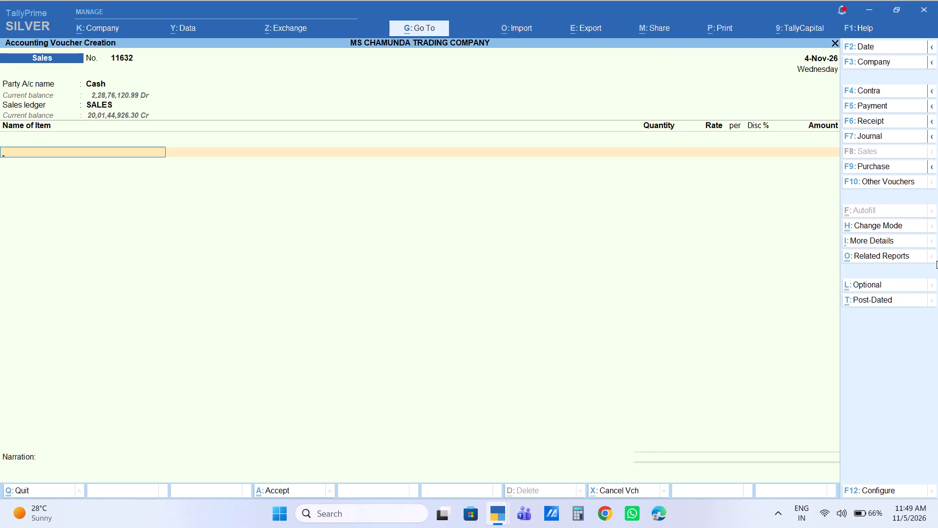
# Add the item SANVI 500ML with a quantity of 1 peti and an amount of 1500.
pyautogui.write('sa')
pyautogui.write('nvi')
pyautogui.write('50')
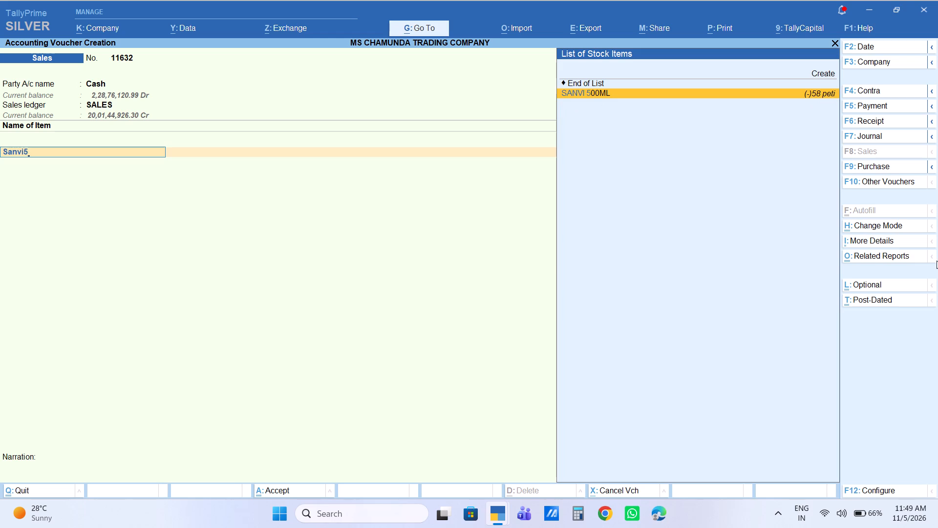
pyautogui.press('Return')
pyautogui.press('1')
pyautogui.press('Return')
pyautogui.press('Return')
pyautogui.press('Return')
pyautogui.press('Return')
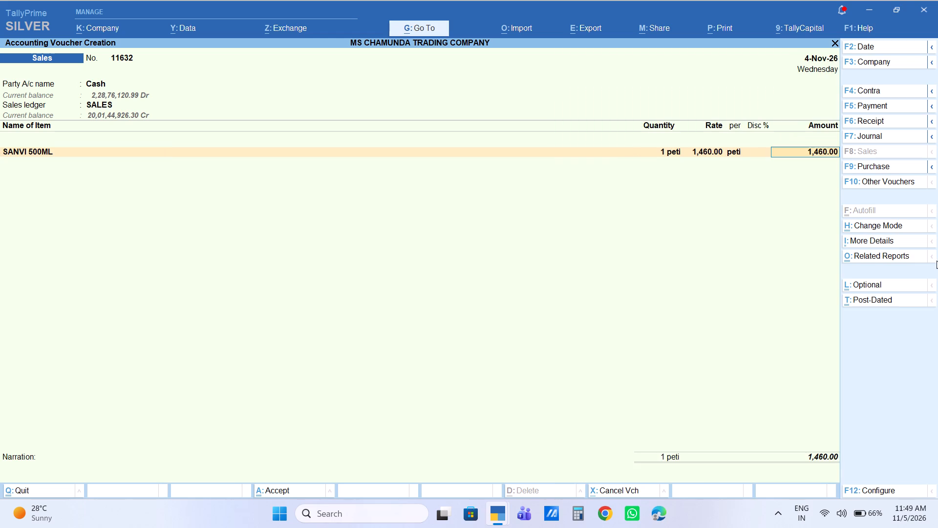
pyautogui.press('Return')
pyautogui.press('BackSpace')
pyautogui.write('1500')
pyautogui.press('Return')
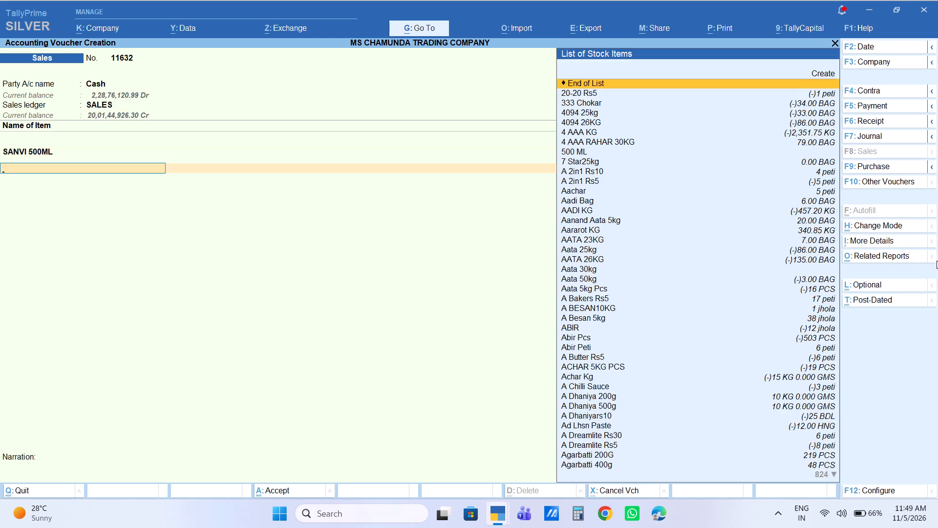
# Add the item GOOD LITE 1KG with a quantity of 2 bags and an amount of 400.
pyautogui.write('goo')
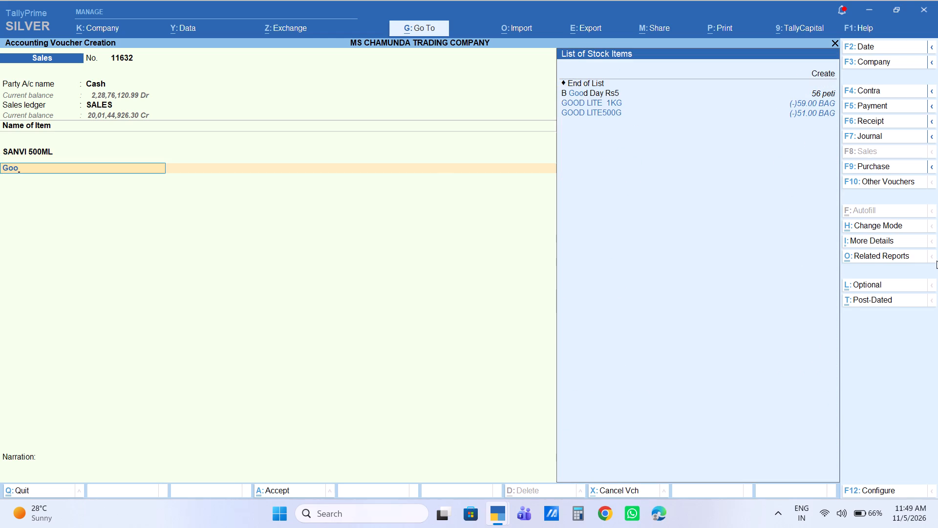
pyautogui.press('Down')
pyautogui.press('Return')
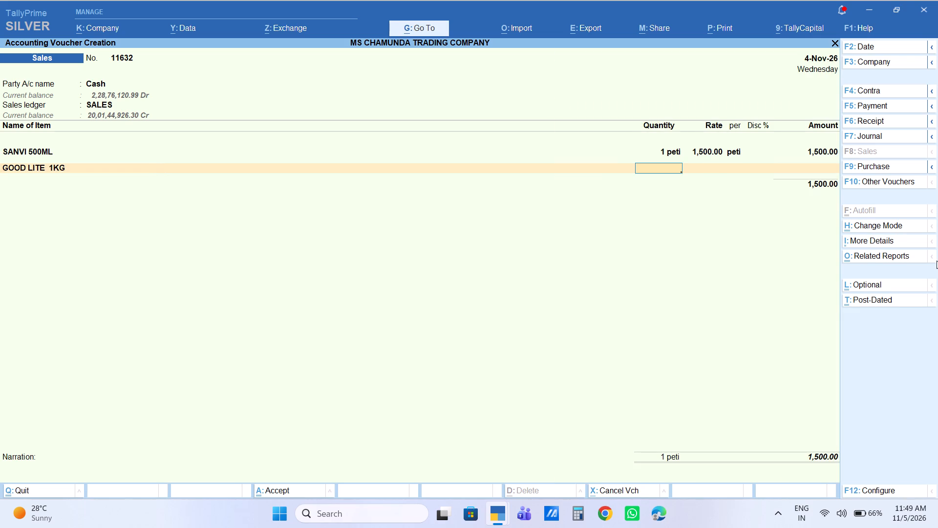
pyautogui.press('2')
pyautogui.press('Return')
pyautogui.press('Return')
pyautogui.press('Return')
pyautogui.press('Return')
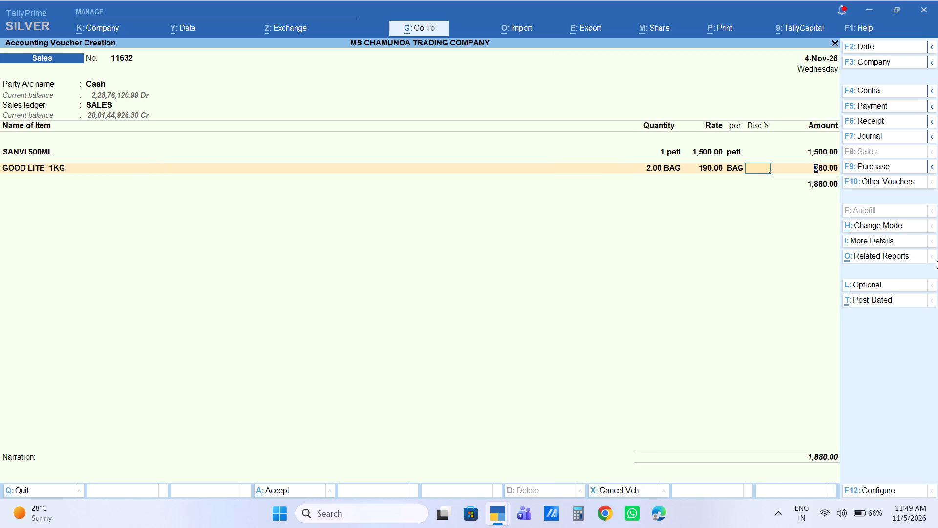
pyautogui.write('400')
pyautogui.press('Return')
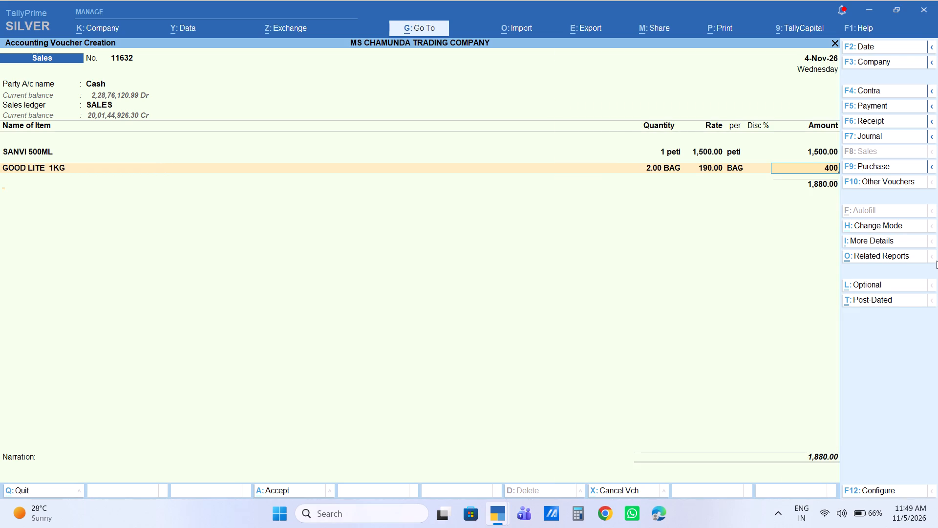
# End the item list and save cash sales voucher 11632 with no extra charges or narration.
pyautogui.press('Return')
pyautogui.press('Return')
pyautogui.press('Return')
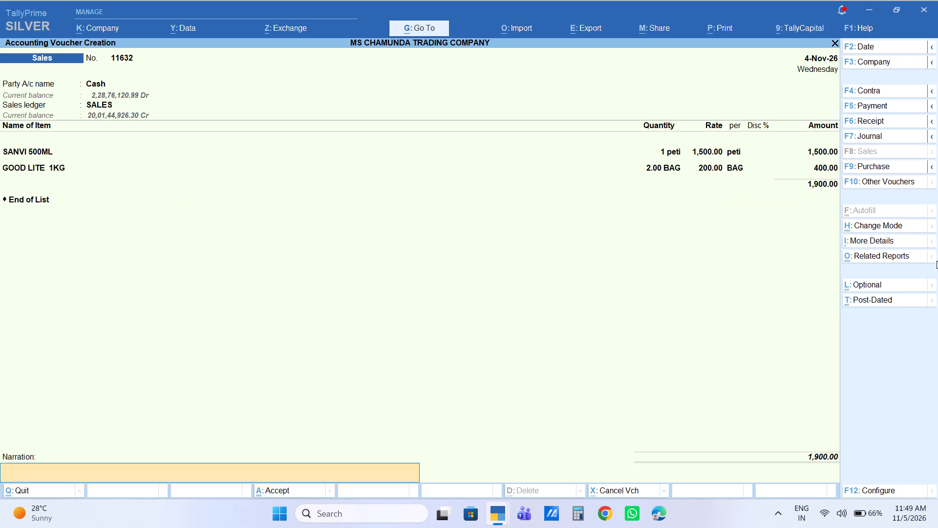
pyautogui.press('Return')
pyautogui.press('Return')
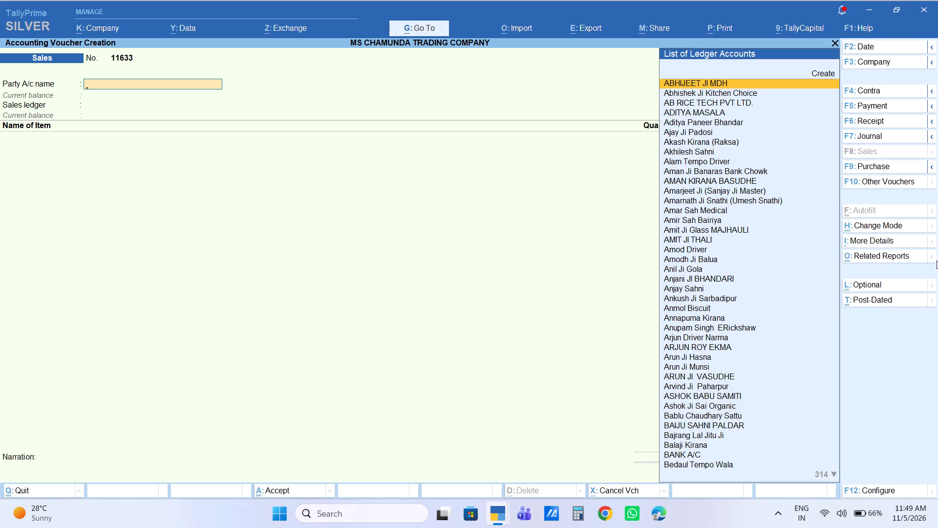
# Set the party account of sales voucher 11633 to Cash and its sales ledger to SALES.
pyautogui.write('ca')
pyautogui.press('Return')
pyautogui.press('Return')
pyautogui.press('Return')
pyautogui.press('Return')
pyautogui.press('Return')
pyautogui.press('Return')
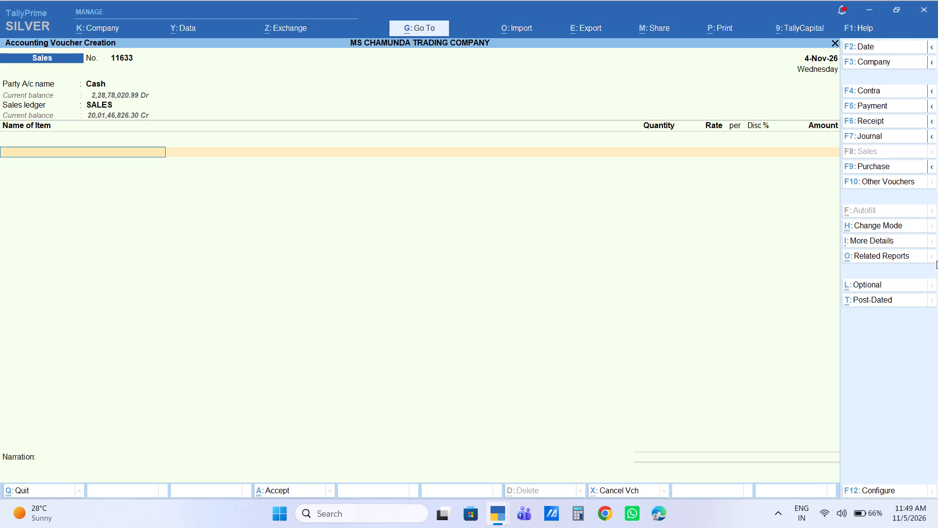
# Add the item Frylo Peti with a quantity of 1 peti and an amount of 1400.
pyautogui.write('fry')
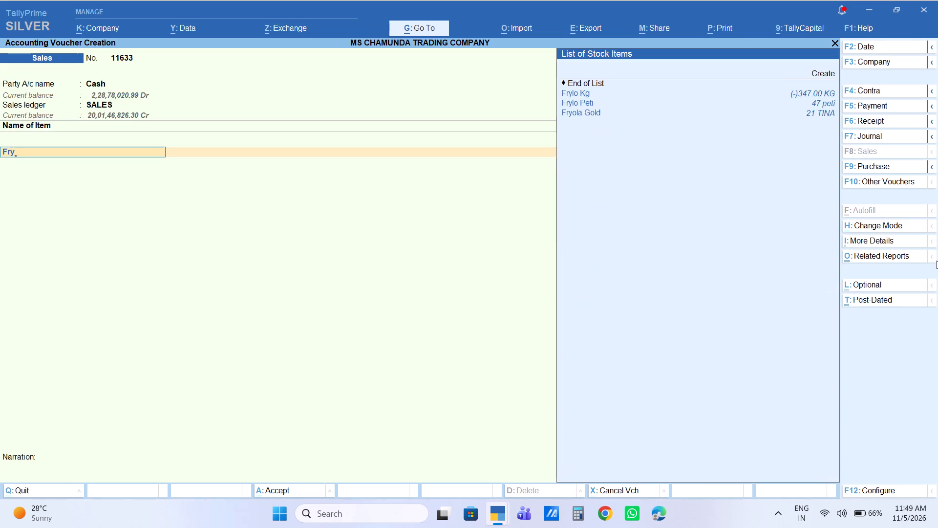
pyautogui.press('Down')
pyautogui.press('Down')
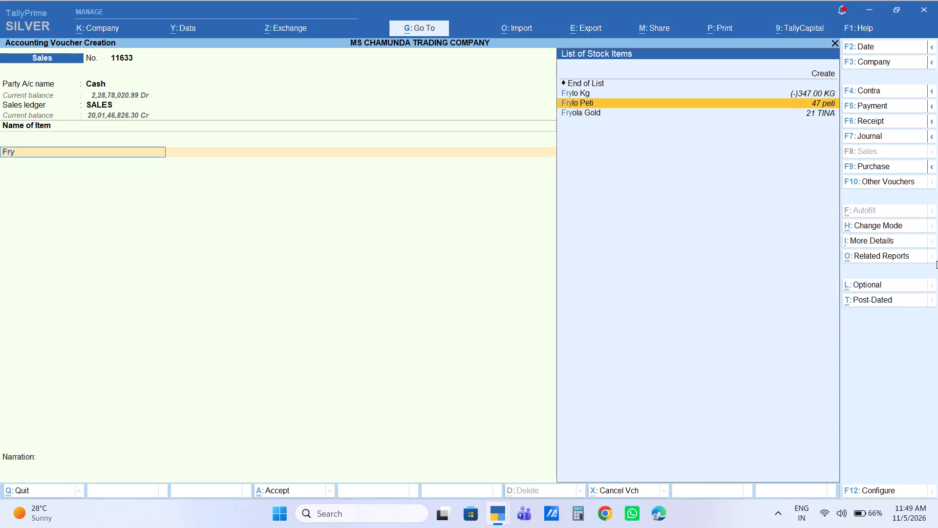
pyautogui.press('Return')
pyautogui.press('1')
pyautogui.press('Return')
pyautogui.press('Return')
pyautogui.press('Return')
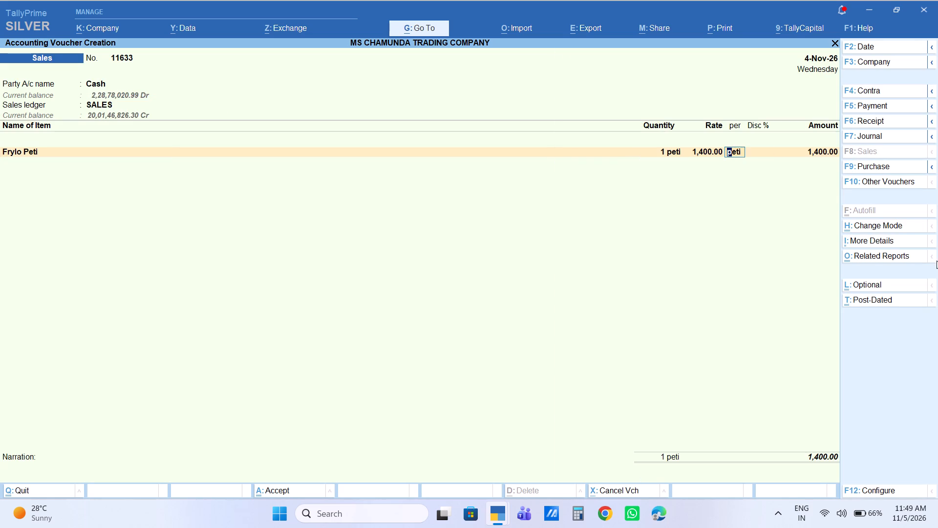
pyautogui.press('Return')
pyautogui.press('Return')
# Add the item MOONG DAL LOOSE with a quantity of 10 KG and an amount of 1120.
pyautogui.write('moo')
pyautogui.press('Down')
pyautogui.press('Down')
pyautogui.press('Return')
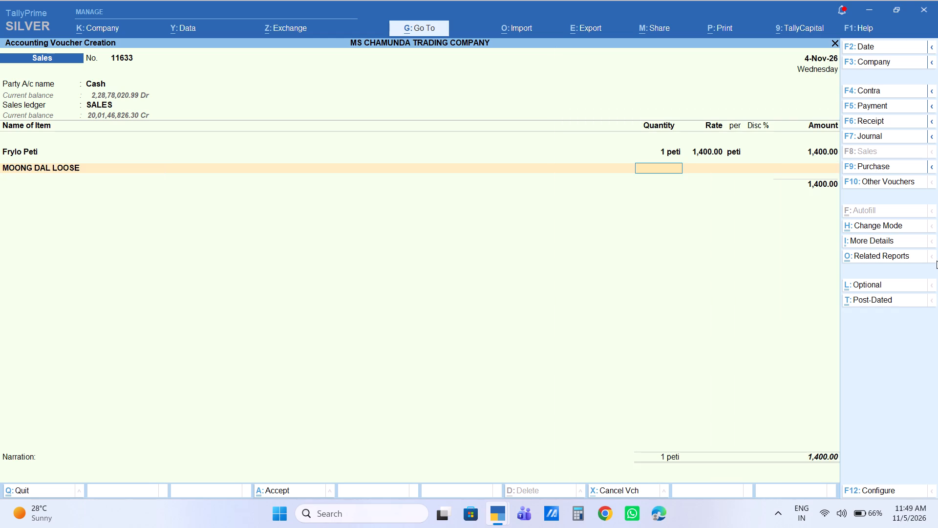
pyautogui.write('10')
pyautogui.press('Return')
pyautogui.press('Return')
pyautogui.press('Return')
pyautogui.press('Return')
pyautogui.write('1120')
pyautogui.press('Return')
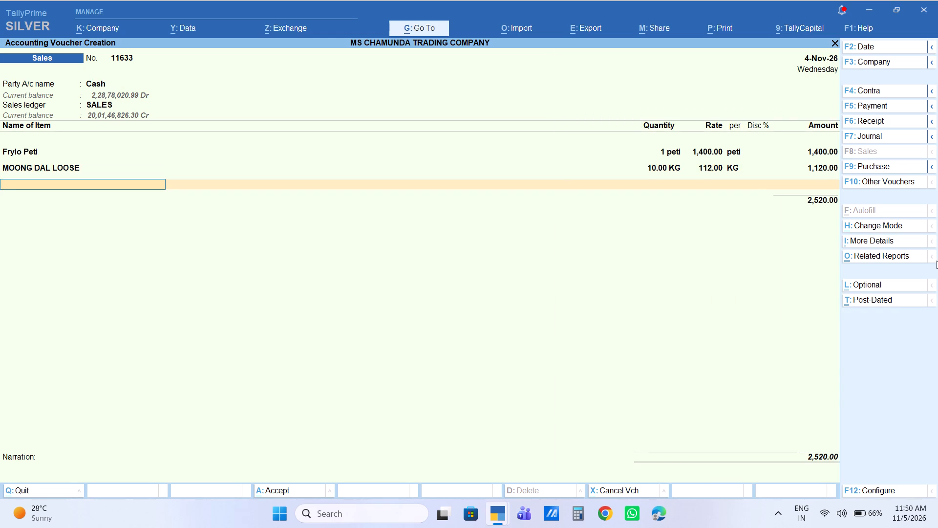
# Add the item Ghanti Sevai Bag with a quantity of 1 bag and an amount of 330.
pyautogui.write('ghant')
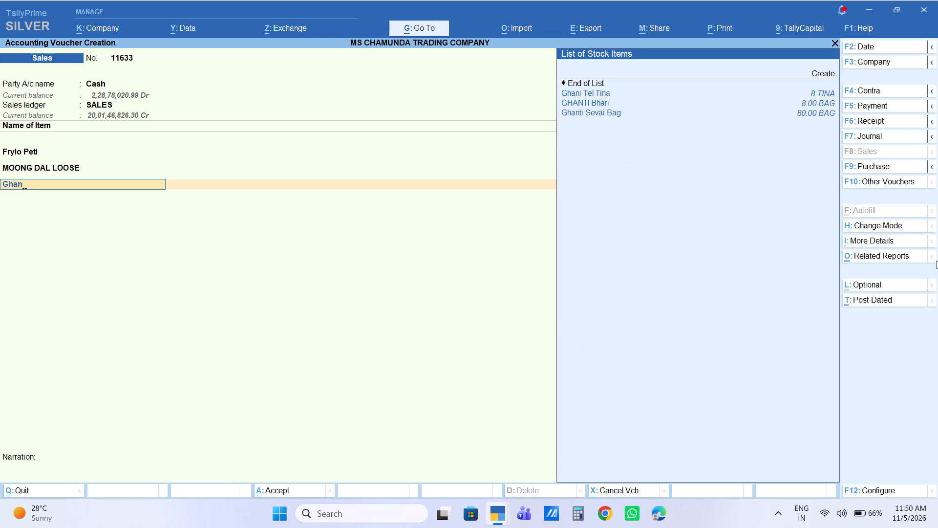
pyautogui.press('Down')
pyautogui.press('Down')
pyautogui.press('Return')
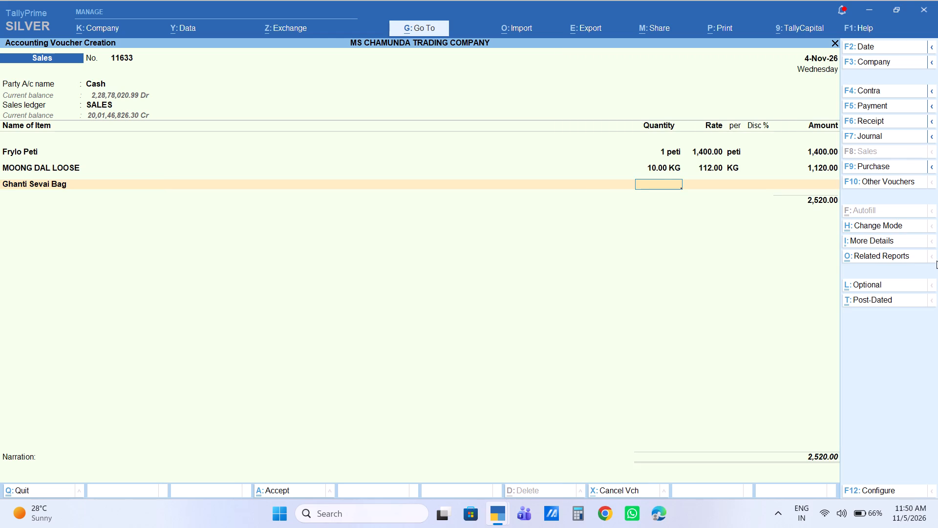
pyautogui.press('1')
pyautogui.press('Return')
pyautogui.press('Return')
pyautogui.press('Return')
pyautogui.press('Return')
pyautogui.write('330')
pyautogui.press('Return')
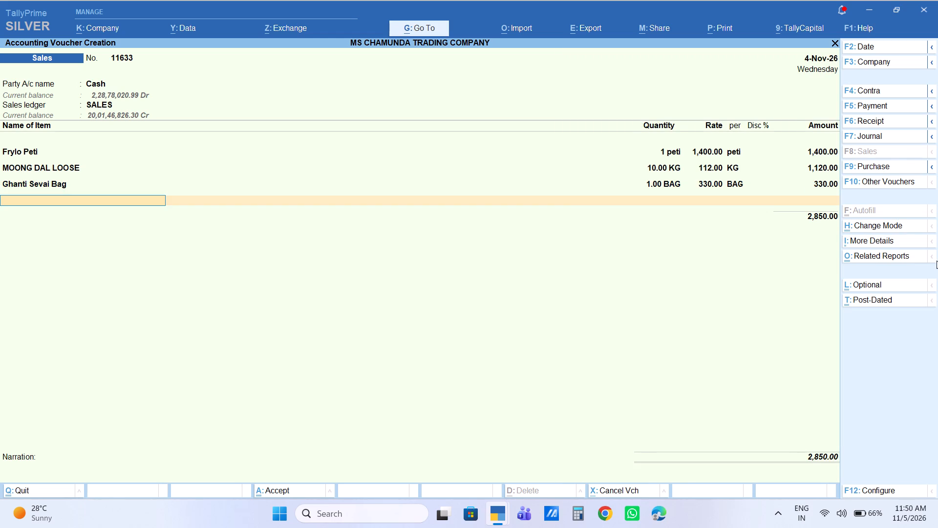
# End the item list and save cash sales voucher 11633 with no extra charges or narration.
pyautogui.press('Return')
pyautogui.press('Return')
pyautogui.press('Return')
pyautogui.press('Return')
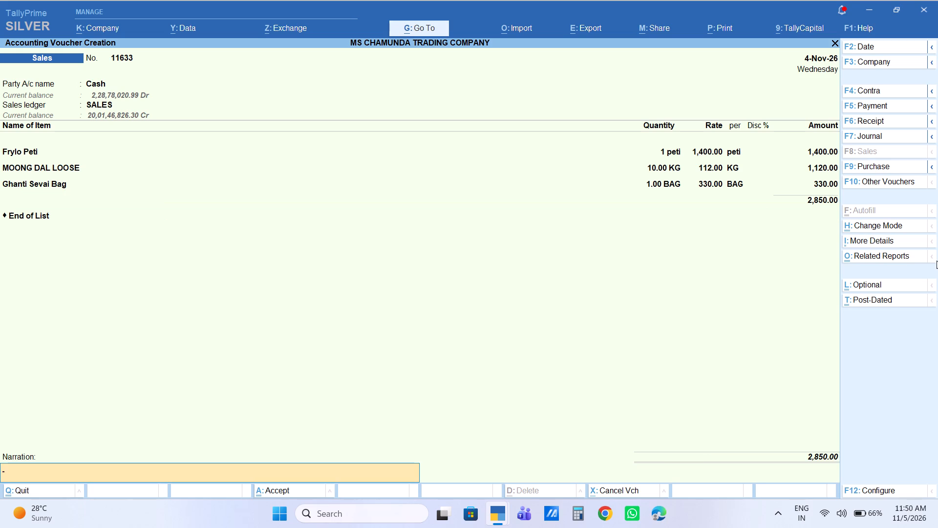
pyautogui.press('Return')
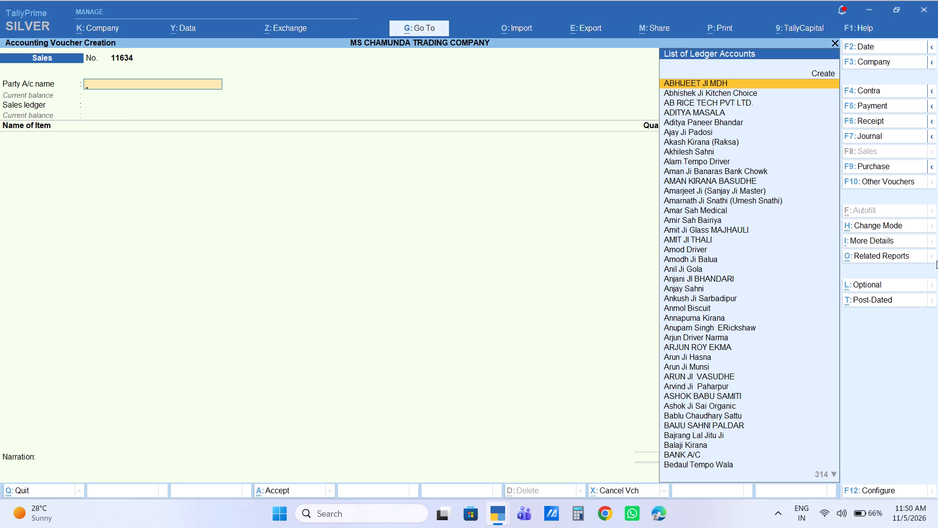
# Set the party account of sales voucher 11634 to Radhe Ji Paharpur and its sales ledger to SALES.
pyautogui.write('radhe')
pyautogui.press('Down')
pyautogui.press('Down')
pyautogui.press('Down')
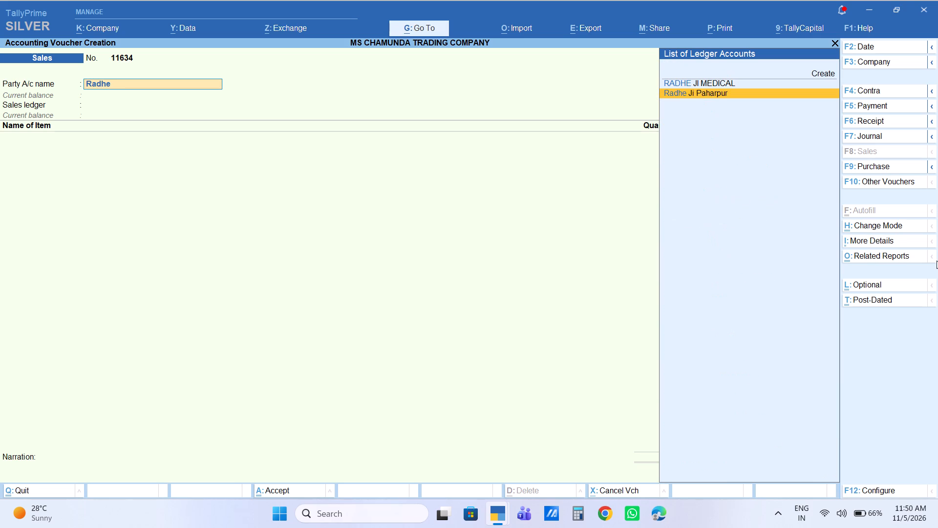
pyautogui.press('Return')
pyautogui.press('Return')
pyautogui.press('Return')
pyautogui.press('Return')
pyautogui.press('Return')
pyautogui.press('Return')
pyautogui.press('Return')
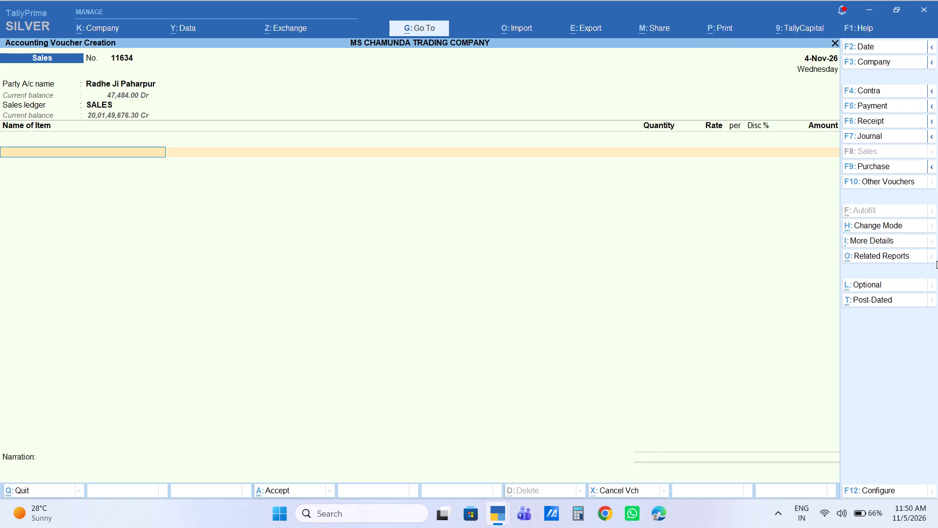
# Add the item MAHARAJA 26kg with a quantity of 1 bag and an amount of 1400.
pyautogui.write('mahara')
pyautogui.press('Down')
pyautogui.press('Return')
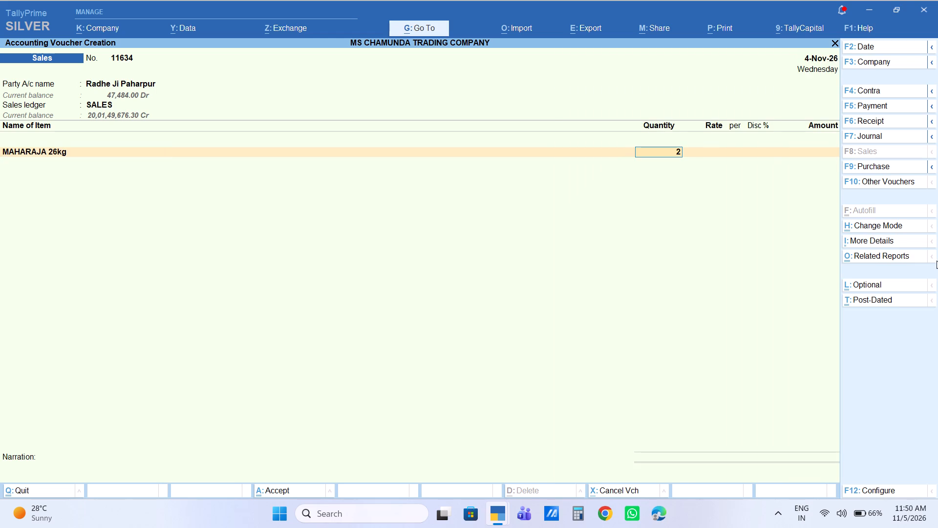
pyautogui.press('2')
pyautogui.press('BackSpace')
pyautogui.press('1')
pyautogui.press('Return')
pyautogui.press('Return')
pyautogui.press('Return')
pyautogui.press('Return')
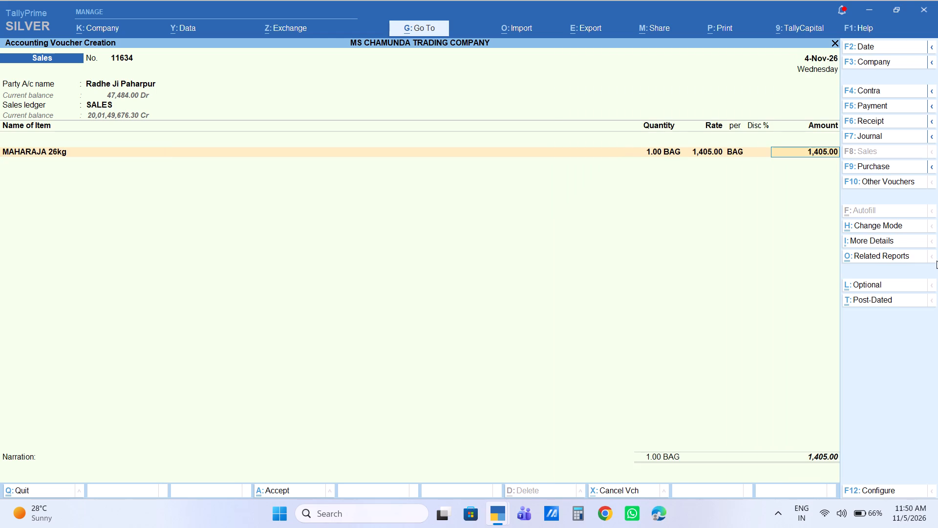
pyautogui.write('1400')
pyautogui.press('Return')
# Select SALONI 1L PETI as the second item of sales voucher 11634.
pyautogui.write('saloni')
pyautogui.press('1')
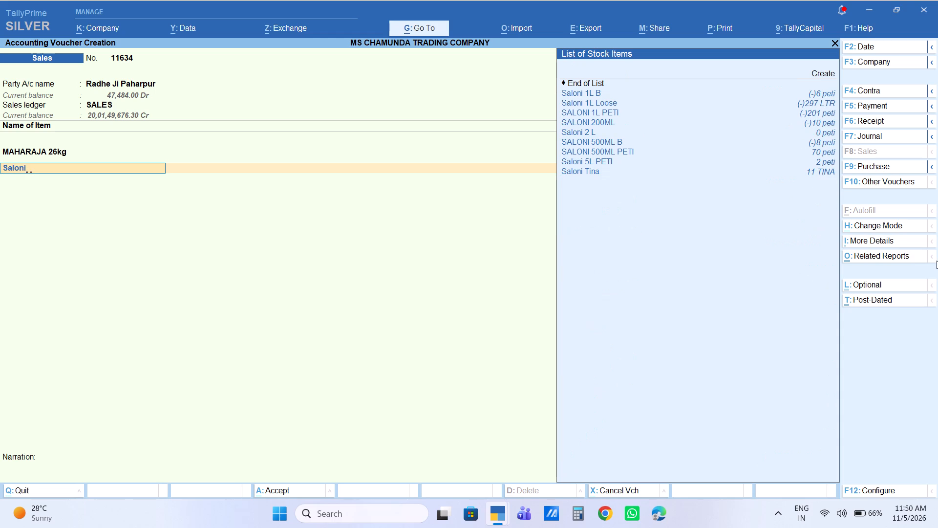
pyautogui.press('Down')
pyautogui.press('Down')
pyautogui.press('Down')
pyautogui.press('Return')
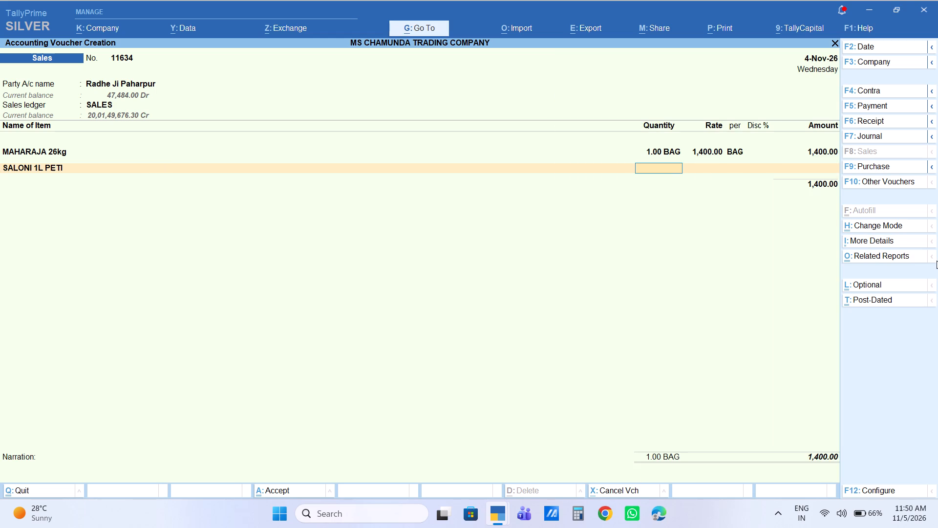
# Replace the second item with SALONI 200ML, with a quantity of 1 peti and an amount of 2520.
pyautogui.press('BackSpace')
pyautogui.press('Down')
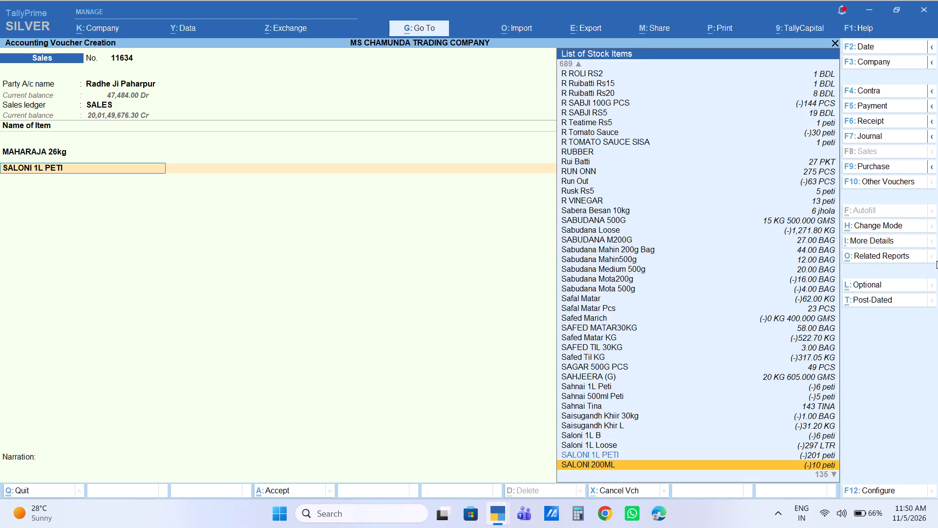
pyautogui.press('Down')
pyautogui.press('Down')
pyautogui.press('Up')
pyautogui.press('Up')
pyautogui.press('Return')
pyautogui.press('1')
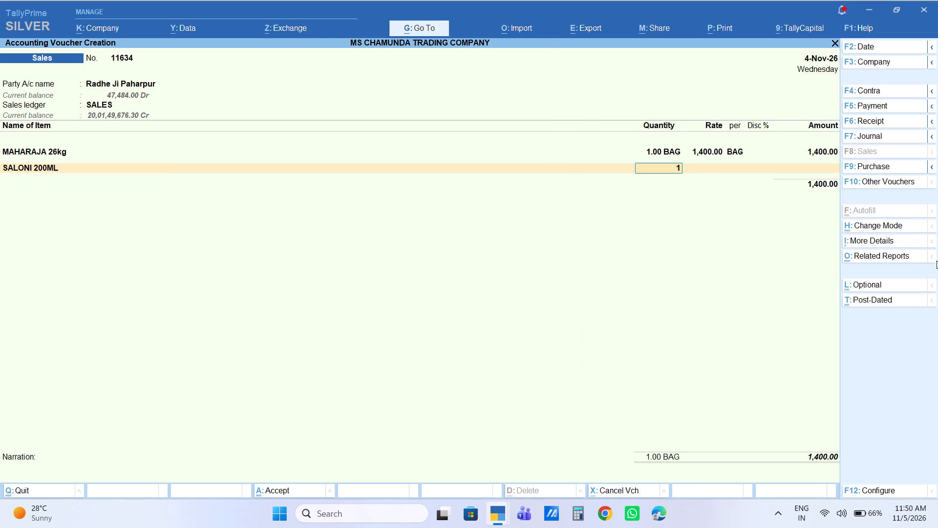
pyautogui.press('Return')
pyautogui.press('Return')
pyautogui.press('Return')
pyautogui.press('Return')
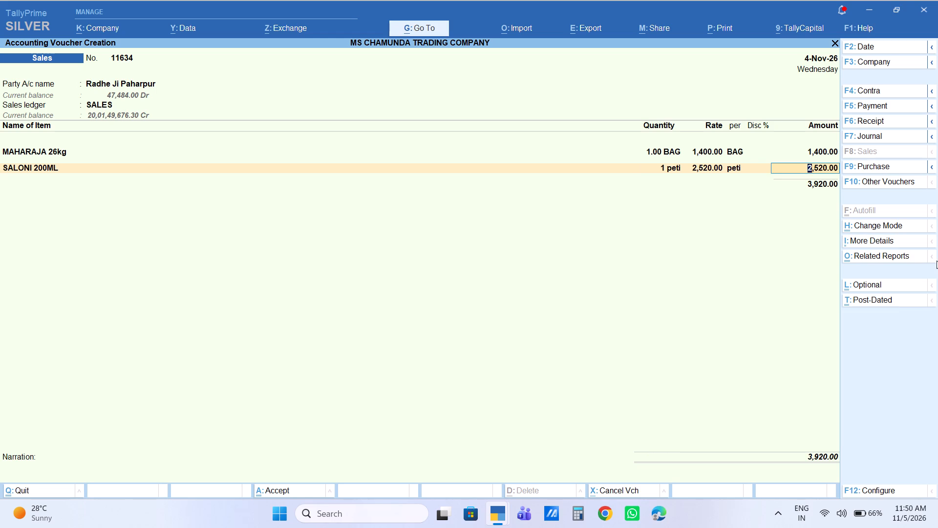
pyautogui.press('Return')
# End the item list of voucher 11634 and add a Labour Charge of 5.
pyautogui.press('Return')
pyautogui.press('l')
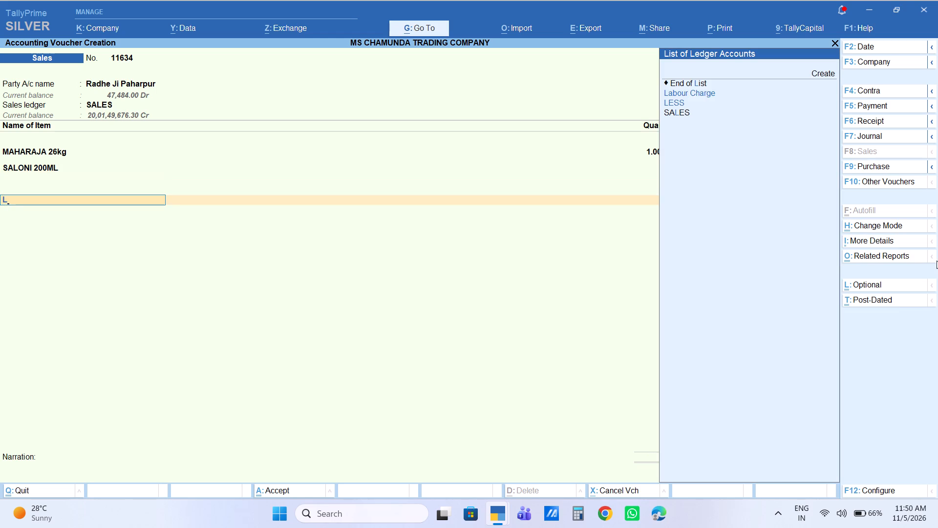
pyautogui.press('Down')
pyautogui.press('Return')
pyautogui.press('Return')
pyautogui.press('5')
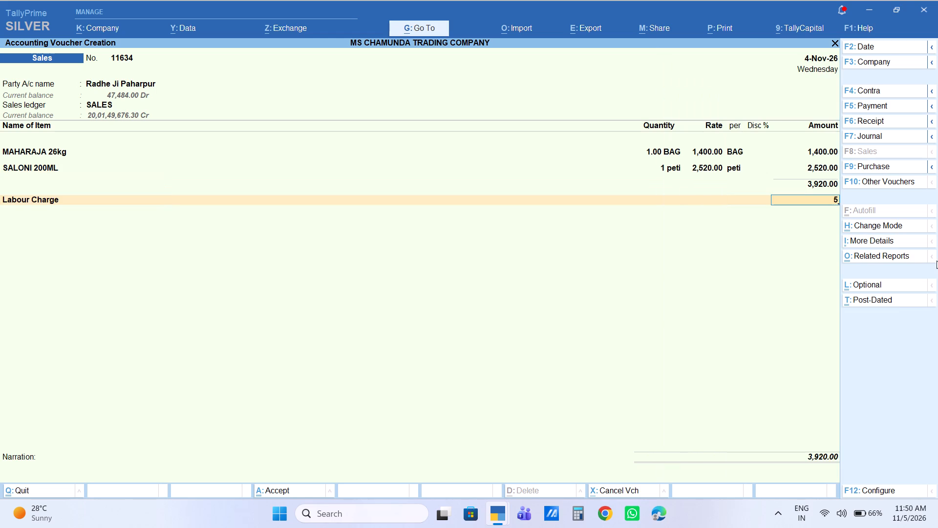
pyautogui.press('Return')
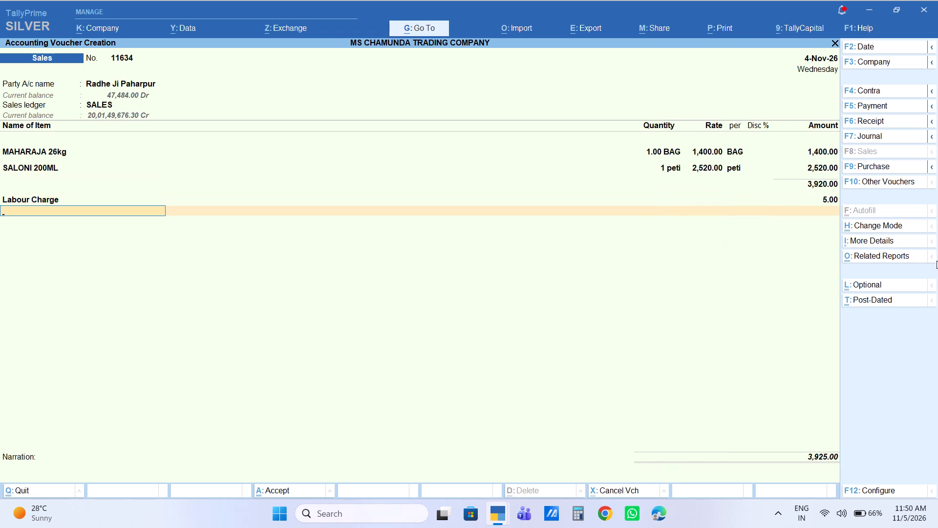
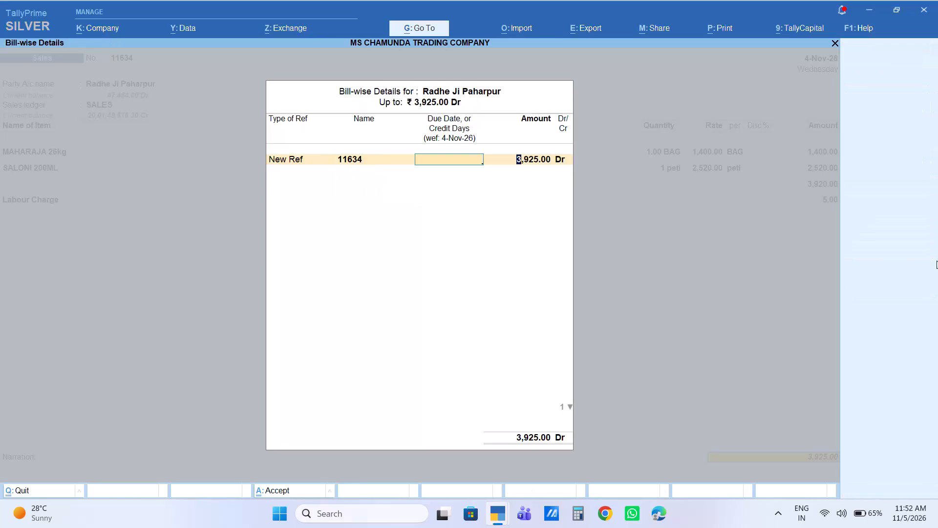
# Allocate the full 3,925.00 Dr to new bill reference 11634 without a due date, and leave the voucher's narration blank.
pyautogui.press('Return')
pyautogui.press('Return')
pyautogui.press('Return')
pyautogui.press('Return')
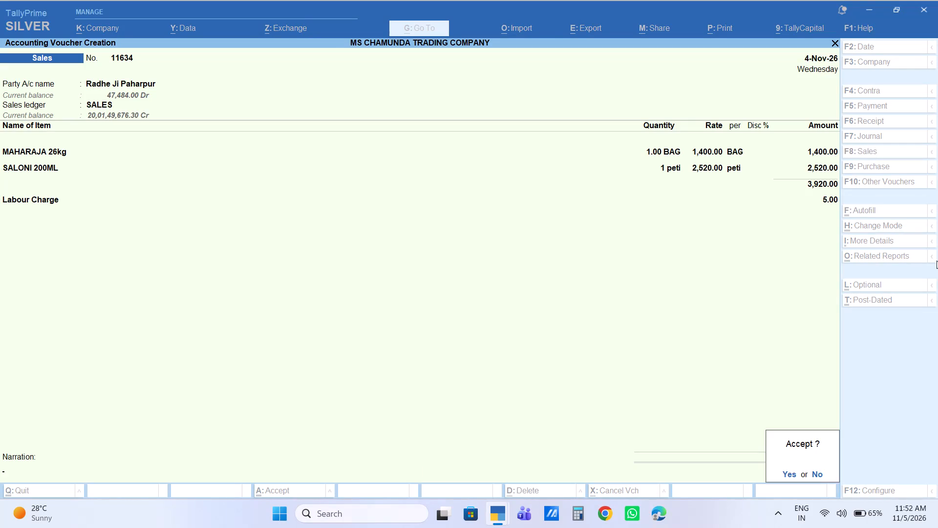
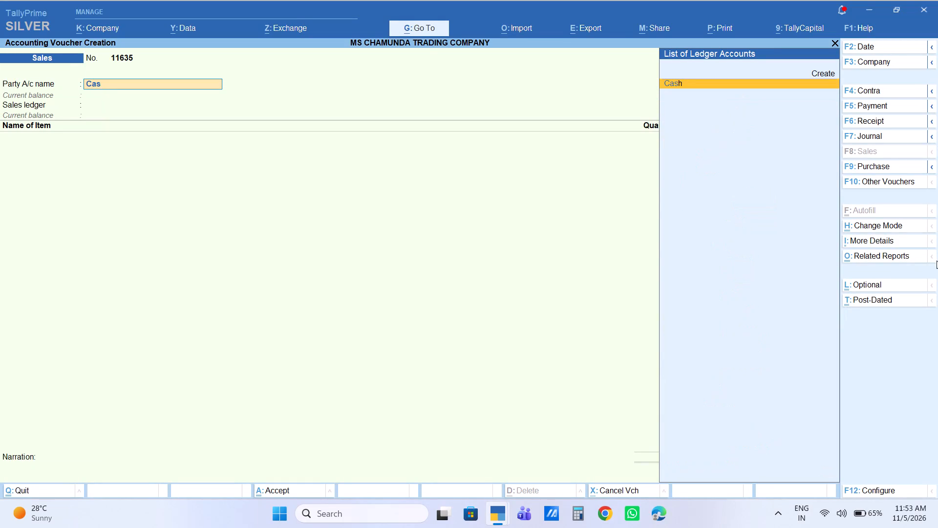
pyautogui.press('Return')
pyautogui.press('Return')
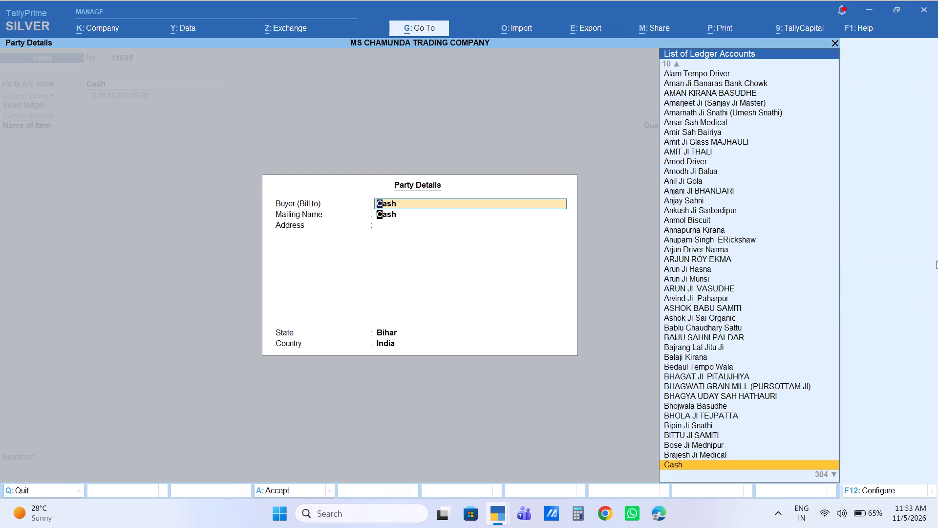
pyautogui.press('BackSpace')
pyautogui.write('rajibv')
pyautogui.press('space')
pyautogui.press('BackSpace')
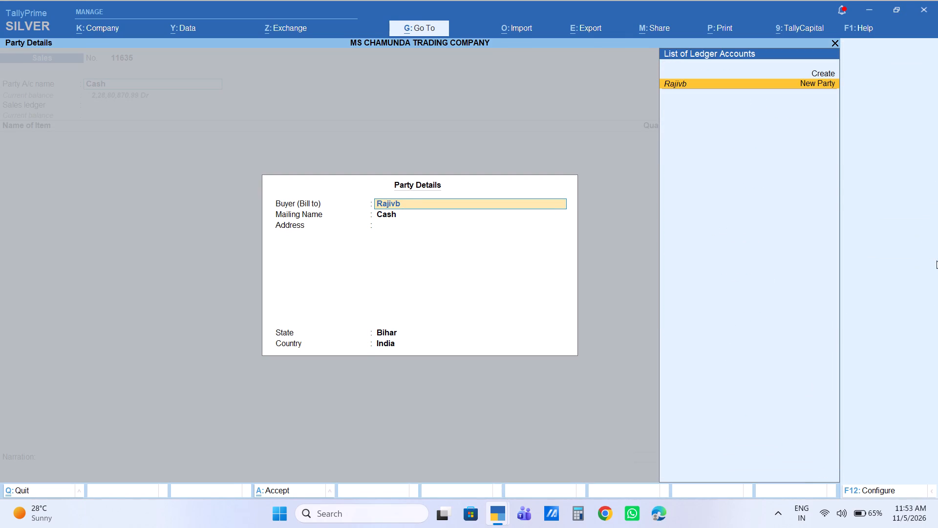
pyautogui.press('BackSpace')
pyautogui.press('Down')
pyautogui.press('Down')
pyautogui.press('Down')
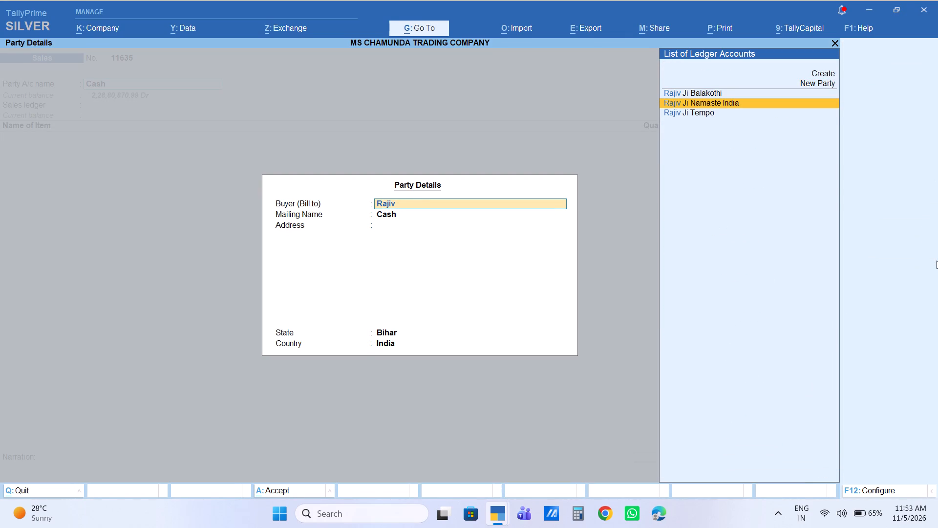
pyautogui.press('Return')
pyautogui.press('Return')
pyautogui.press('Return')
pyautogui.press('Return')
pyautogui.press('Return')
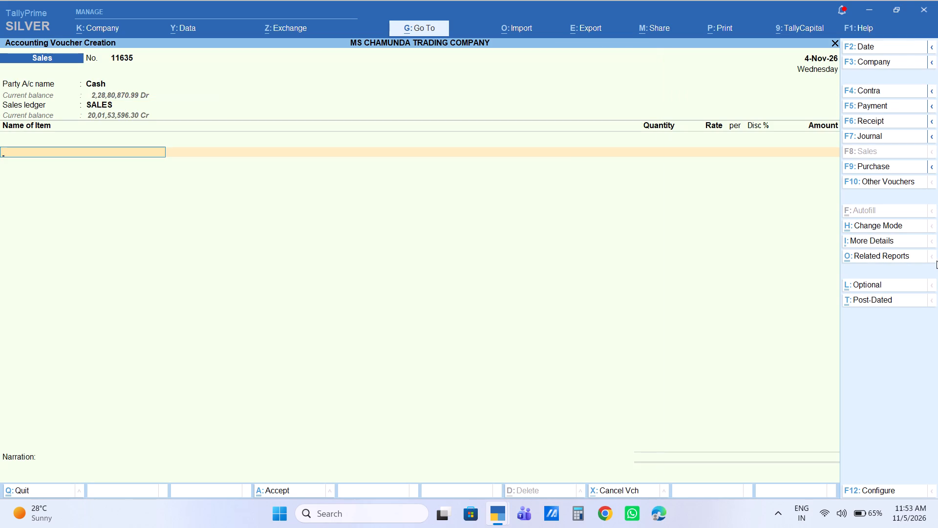
# Add 5 bags of CHINI DF 50KG with an amount of 16,700.
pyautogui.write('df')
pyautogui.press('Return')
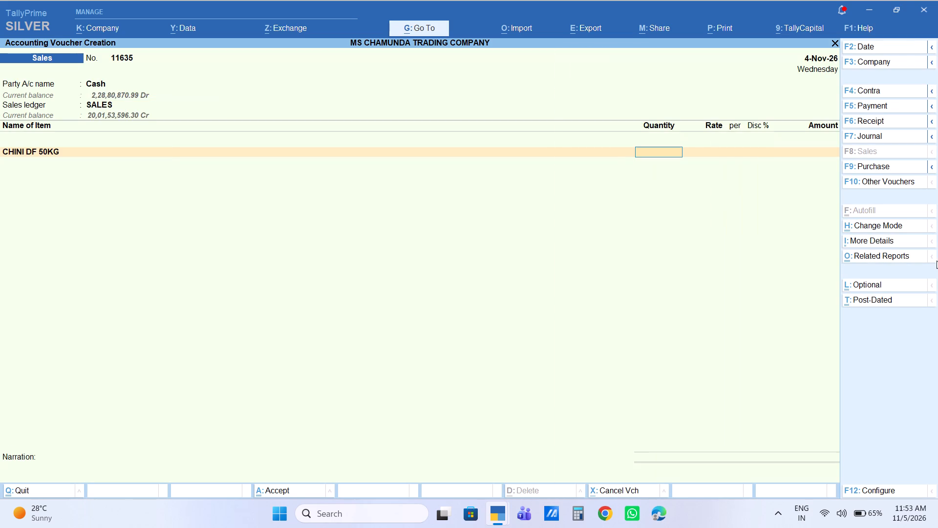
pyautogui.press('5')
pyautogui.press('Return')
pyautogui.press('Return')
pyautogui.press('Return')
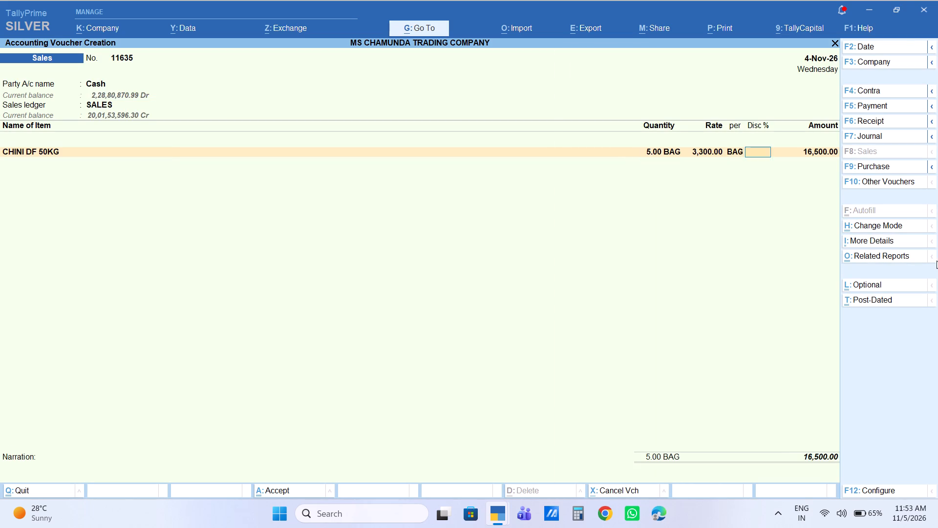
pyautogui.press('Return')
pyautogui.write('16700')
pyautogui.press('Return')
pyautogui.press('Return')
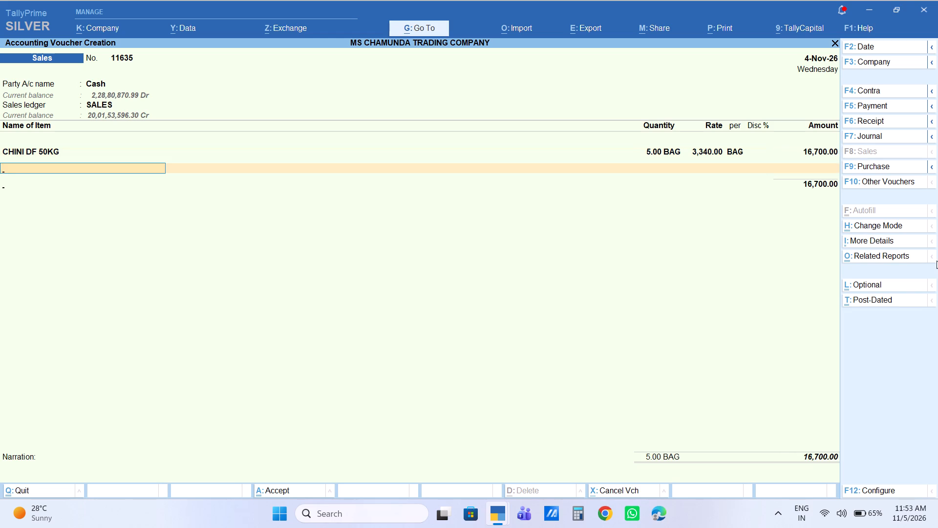
# Add a Labour Charge of 10 and save the voucher with its narration left blank.
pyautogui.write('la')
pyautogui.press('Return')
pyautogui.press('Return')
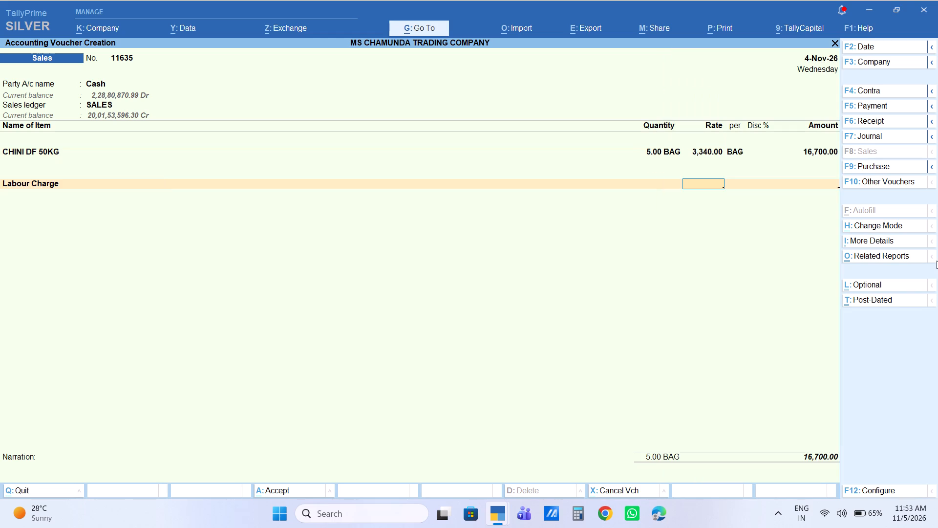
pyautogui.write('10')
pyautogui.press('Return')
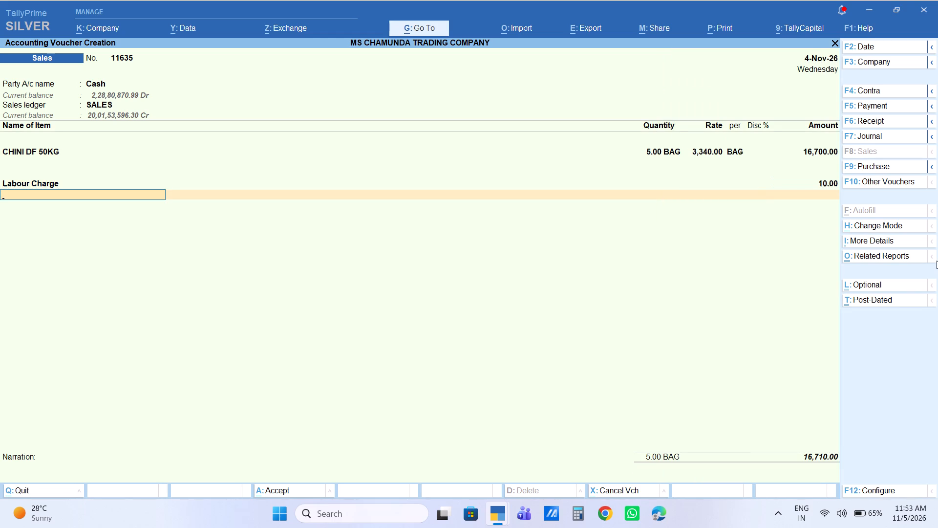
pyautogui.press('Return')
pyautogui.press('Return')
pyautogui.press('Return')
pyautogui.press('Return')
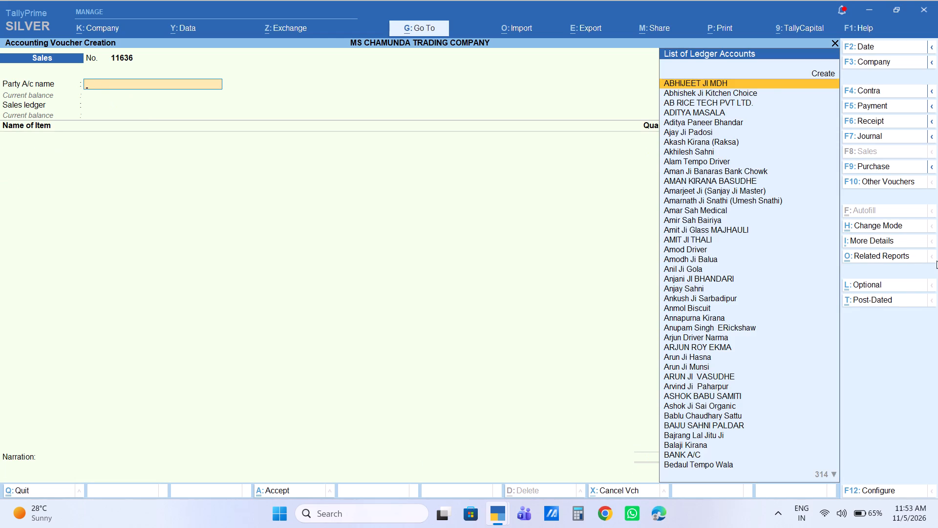
# Start voucher 11636 with Cash as the party account and SALES as the sales ledger, and reopen its party details.
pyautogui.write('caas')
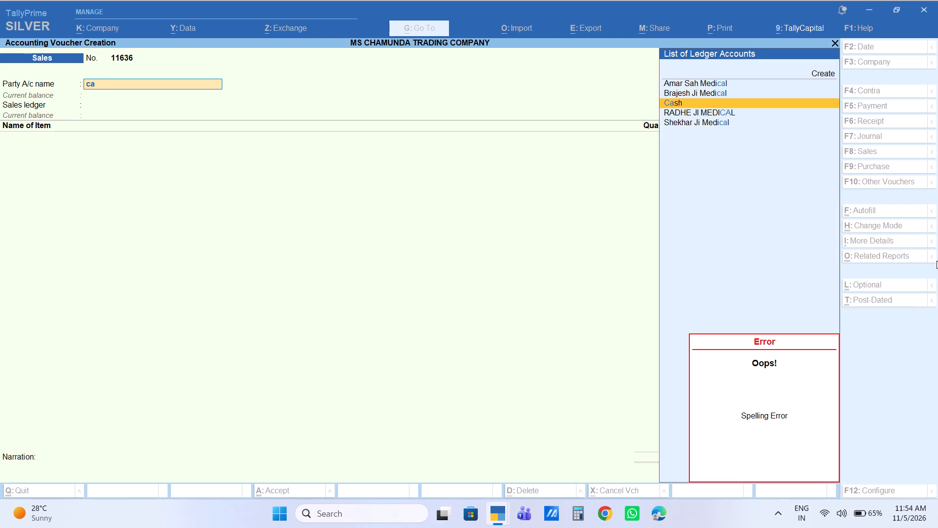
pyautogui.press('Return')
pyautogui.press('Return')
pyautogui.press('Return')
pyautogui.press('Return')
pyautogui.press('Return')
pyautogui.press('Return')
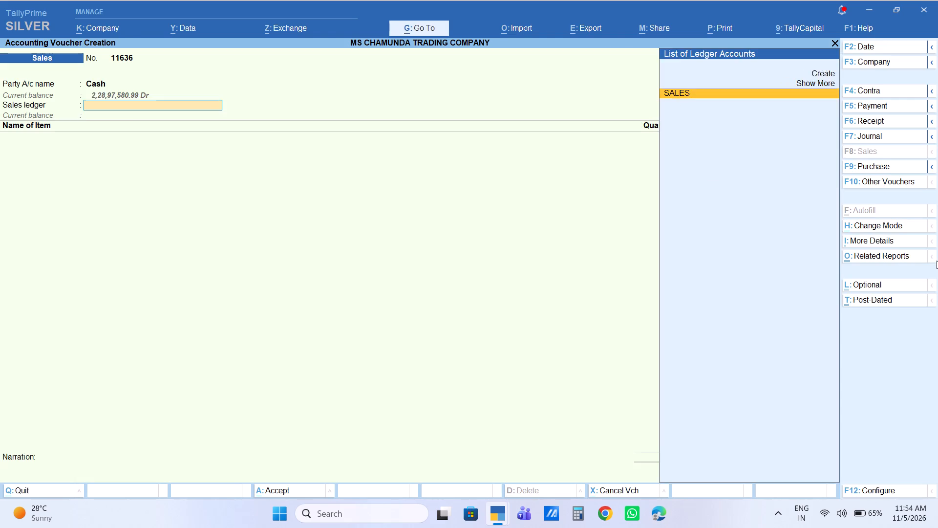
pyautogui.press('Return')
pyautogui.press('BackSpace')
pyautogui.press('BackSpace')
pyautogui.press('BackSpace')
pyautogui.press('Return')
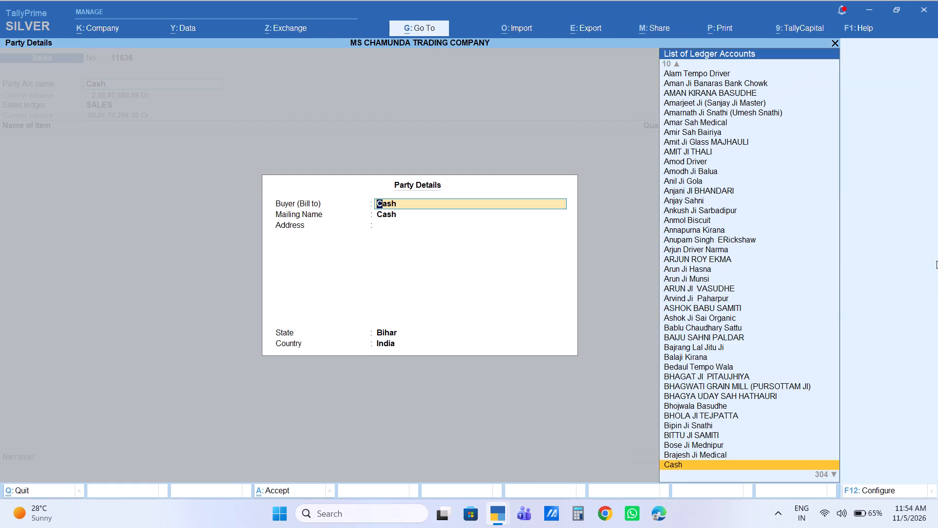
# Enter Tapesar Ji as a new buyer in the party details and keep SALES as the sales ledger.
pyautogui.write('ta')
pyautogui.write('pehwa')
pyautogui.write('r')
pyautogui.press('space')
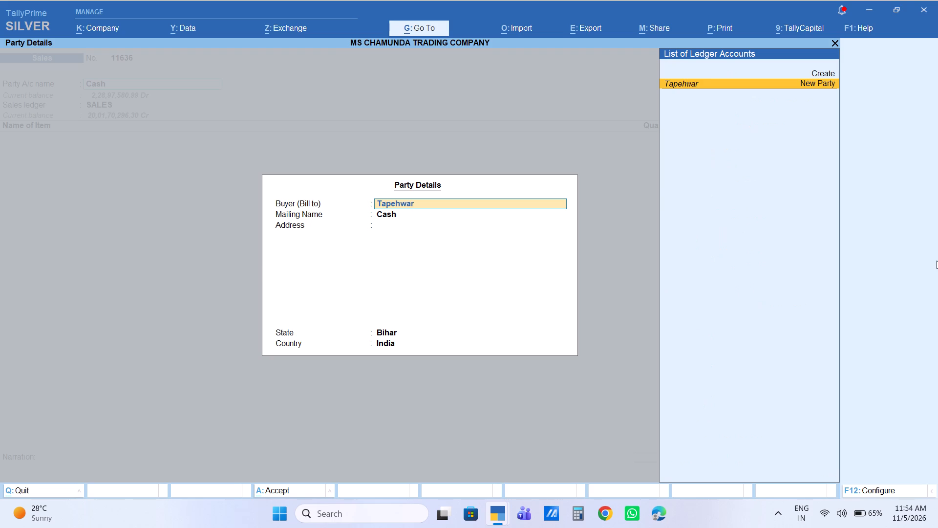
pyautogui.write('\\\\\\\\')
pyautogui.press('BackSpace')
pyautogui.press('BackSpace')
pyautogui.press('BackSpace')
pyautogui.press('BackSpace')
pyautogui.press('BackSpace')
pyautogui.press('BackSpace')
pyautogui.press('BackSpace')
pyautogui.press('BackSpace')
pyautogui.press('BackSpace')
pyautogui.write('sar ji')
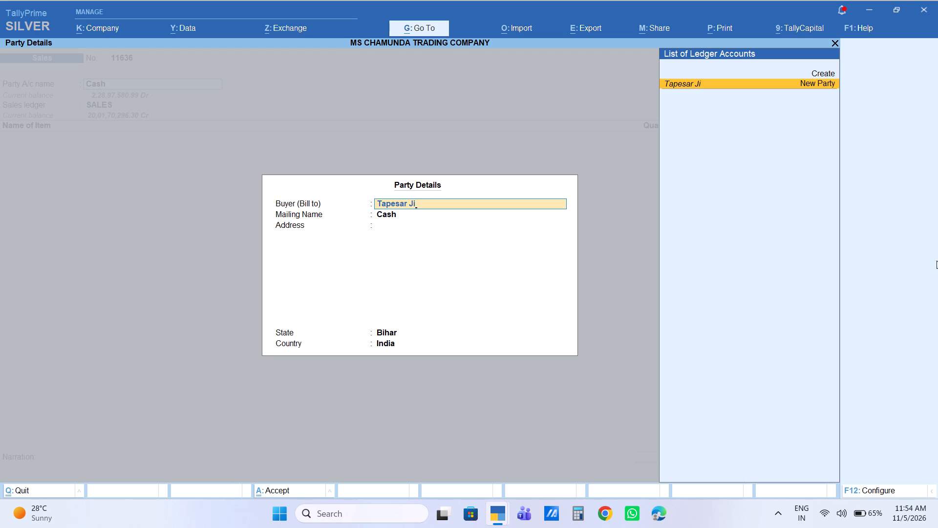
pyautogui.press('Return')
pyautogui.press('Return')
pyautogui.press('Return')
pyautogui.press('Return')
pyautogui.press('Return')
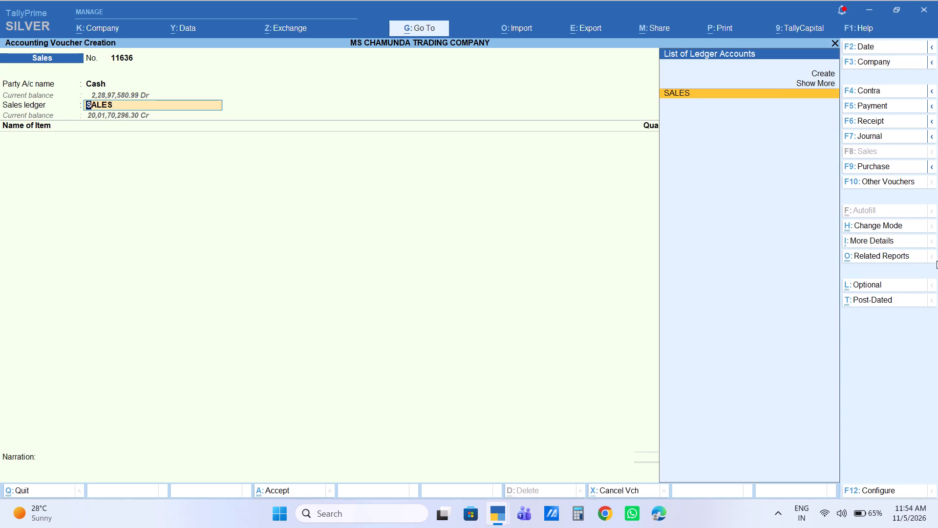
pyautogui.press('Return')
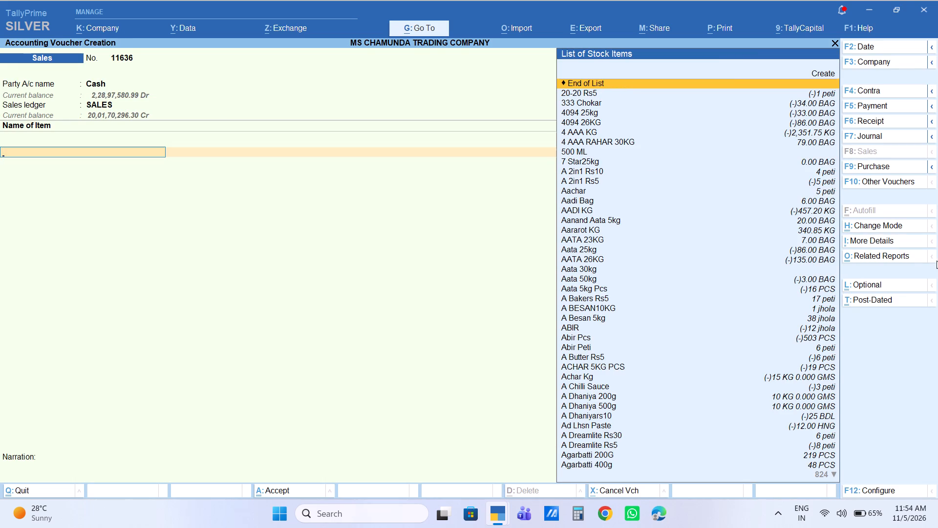
# Add 1 peti of FORTUNE 1L PETI with an amount of 2,620.
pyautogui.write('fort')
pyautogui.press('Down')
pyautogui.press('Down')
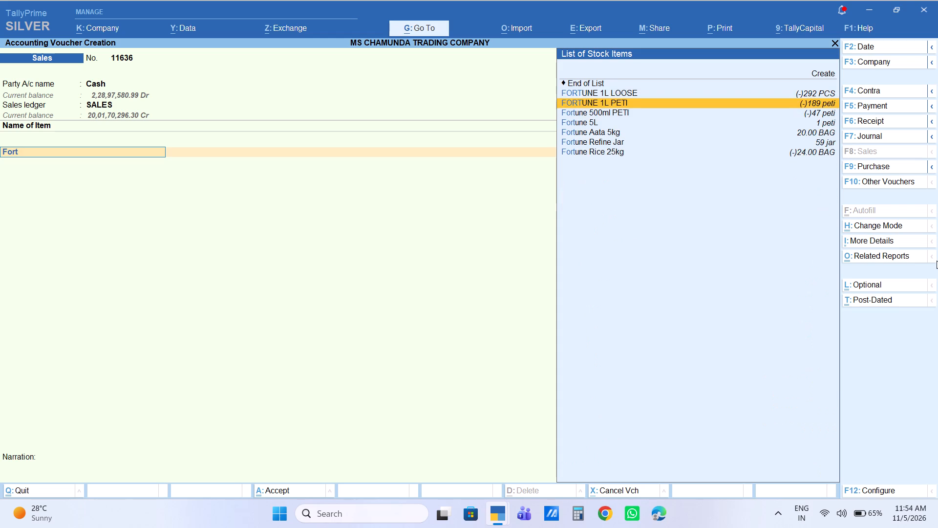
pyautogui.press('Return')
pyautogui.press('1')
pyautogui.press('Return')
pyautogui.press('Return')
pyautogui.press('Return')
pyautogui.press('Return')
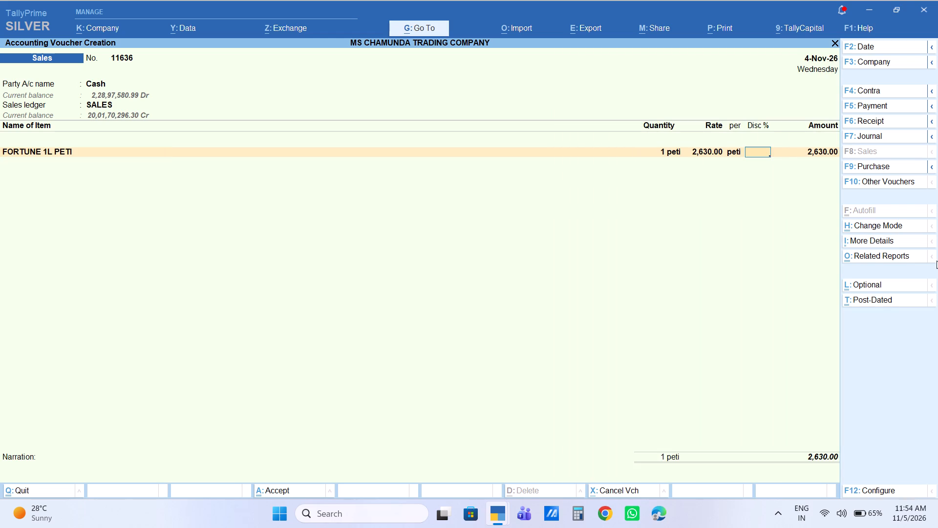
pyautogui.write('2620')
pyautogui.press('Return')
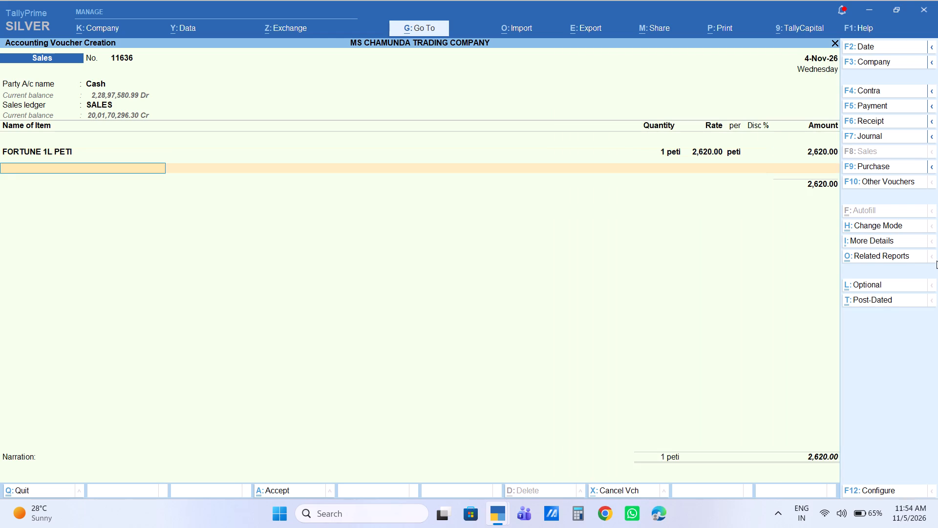
# Add 1 peti of Best 500ml, accepting the rate of 1,460.00.
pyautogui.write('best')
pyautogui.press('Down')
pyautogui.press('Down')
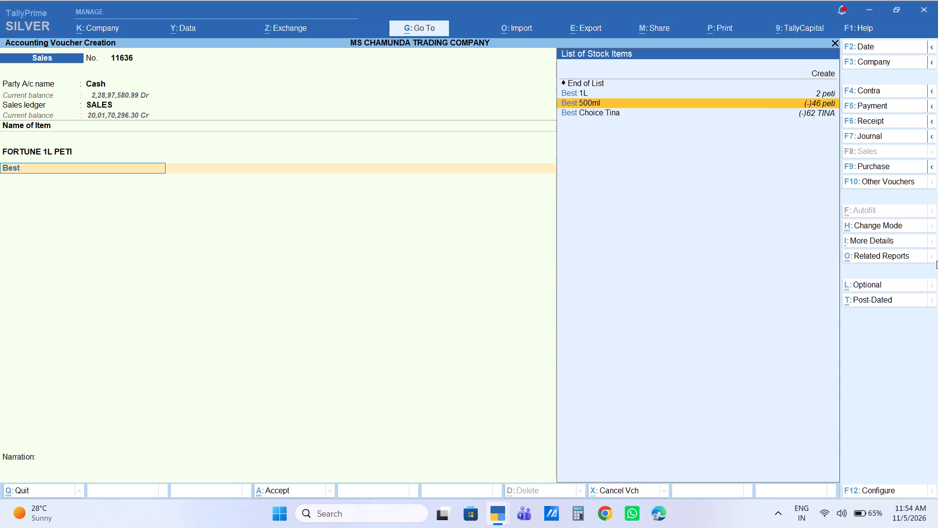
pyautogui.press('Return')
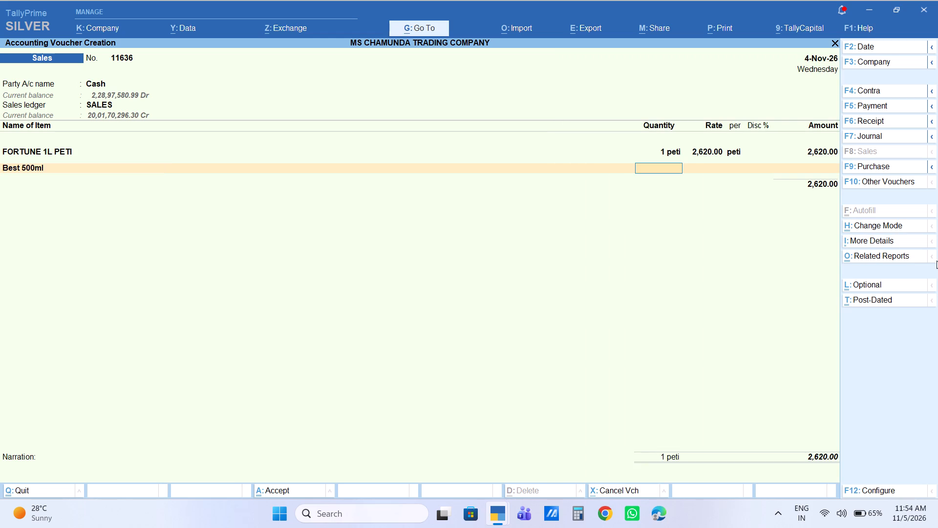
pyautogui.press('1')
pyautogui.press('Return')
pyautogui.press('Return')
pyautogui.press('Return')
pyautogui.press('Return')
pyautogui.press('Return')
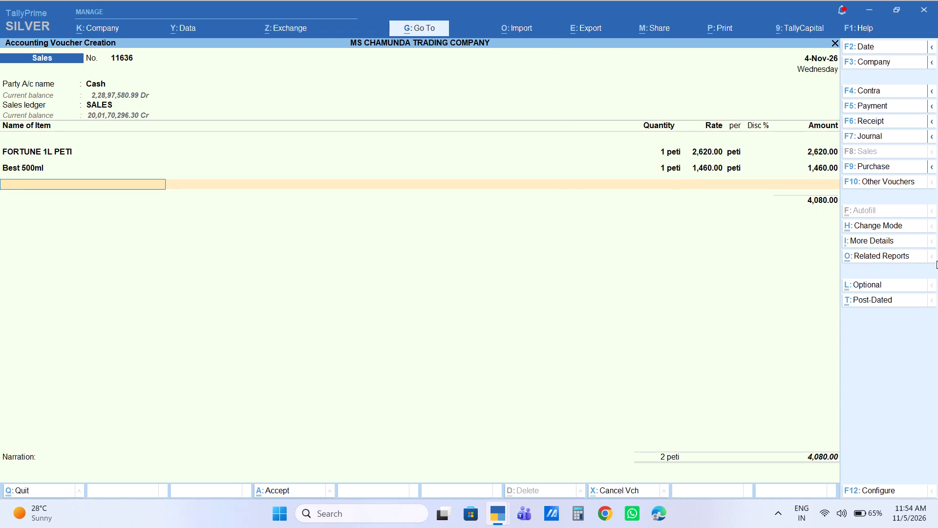
# Add 12 BDL of Round Mombatti, accepting the rate of 45.00 per BDL.
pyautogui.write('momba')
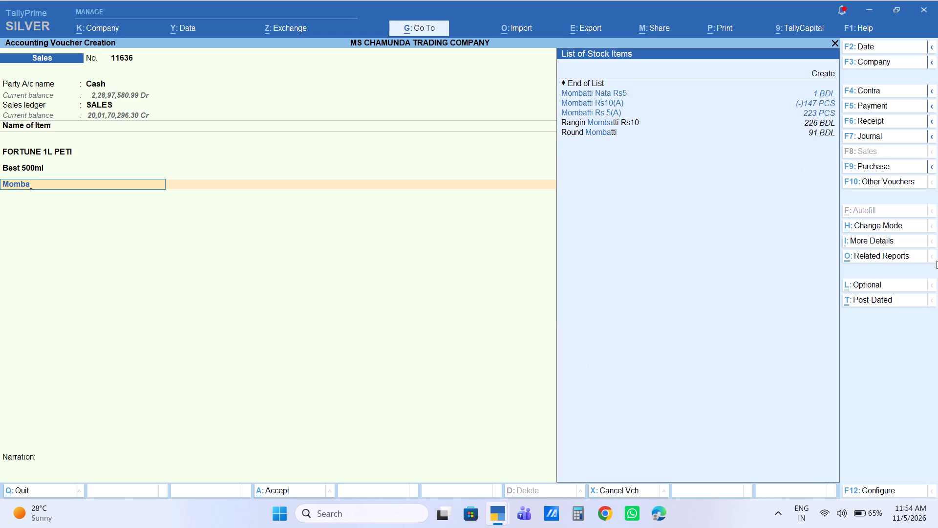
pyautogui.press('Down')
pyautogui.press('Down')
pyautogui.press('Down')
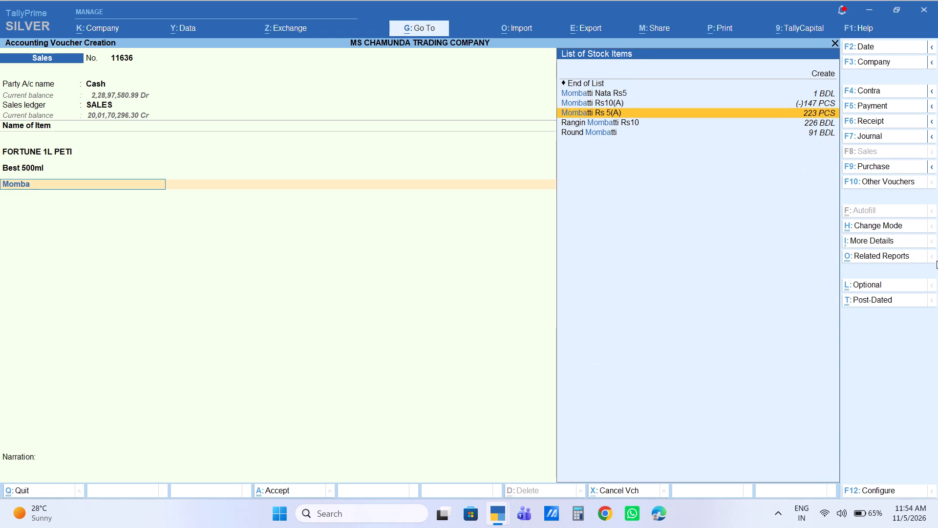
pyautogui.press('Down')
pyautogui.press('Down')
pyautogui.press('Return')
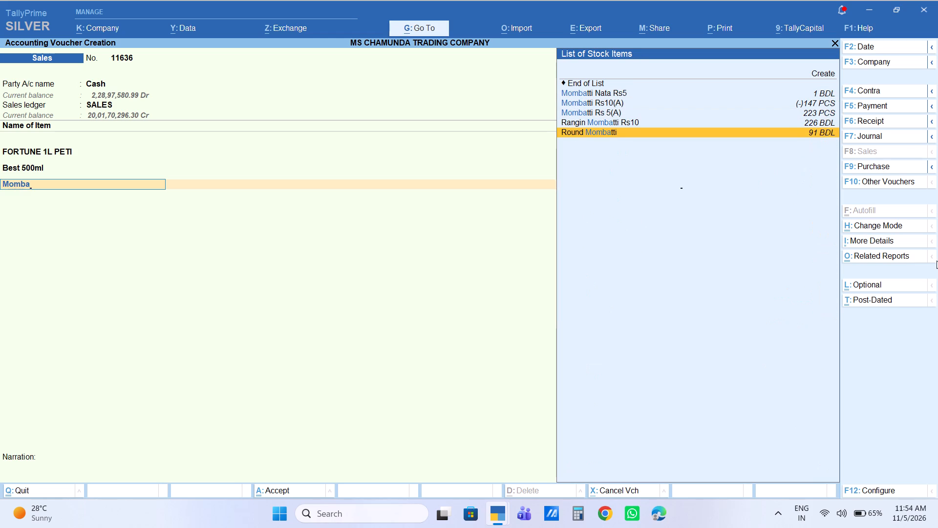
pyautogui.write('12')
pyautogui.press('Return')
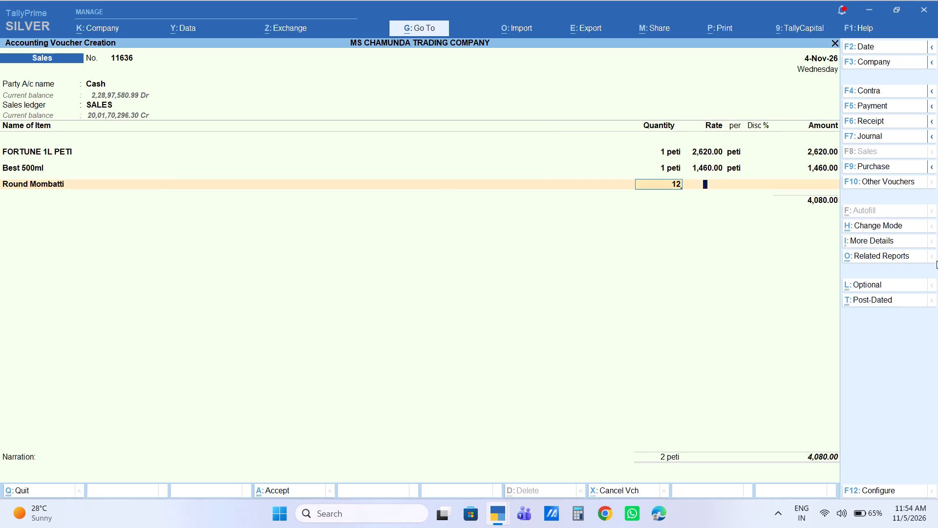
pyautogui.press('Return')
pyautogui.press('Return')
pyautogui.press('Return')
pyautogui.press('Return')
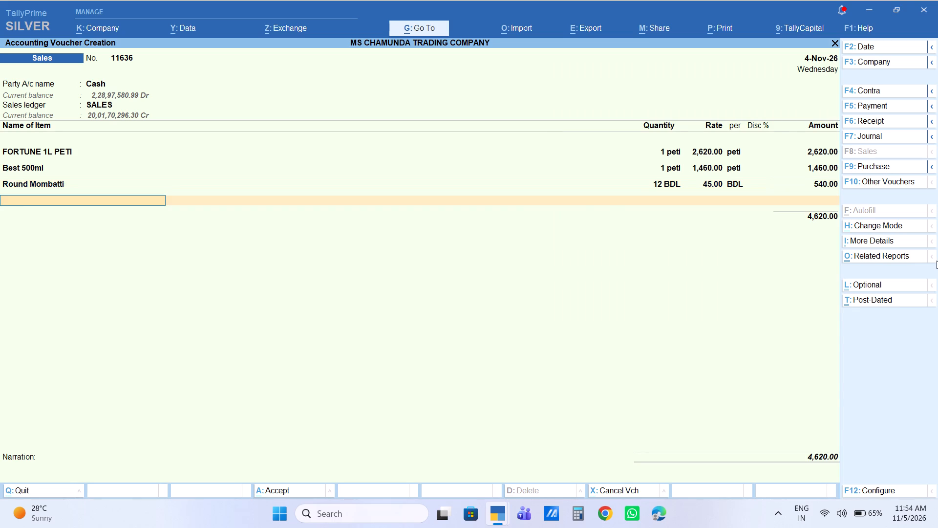
# Add 1 KG of MARICH, accepting the rate of 850.00 per KG.
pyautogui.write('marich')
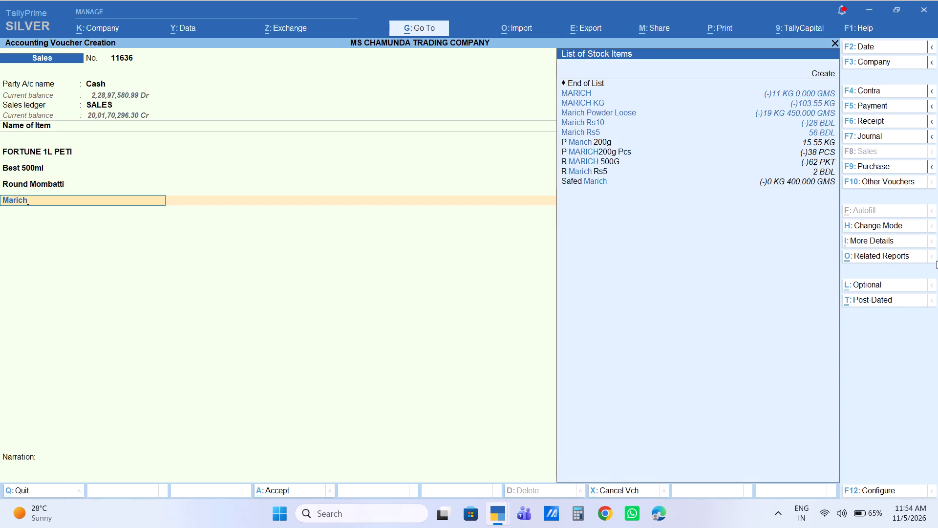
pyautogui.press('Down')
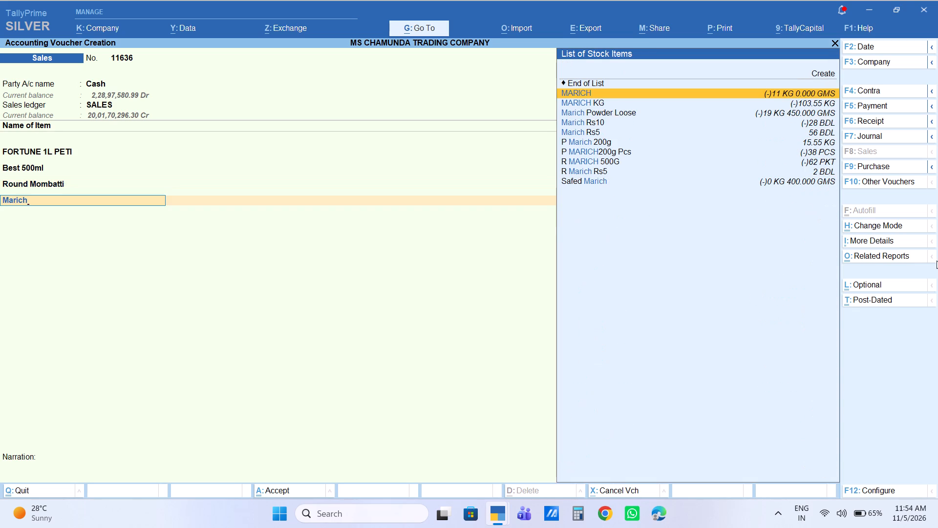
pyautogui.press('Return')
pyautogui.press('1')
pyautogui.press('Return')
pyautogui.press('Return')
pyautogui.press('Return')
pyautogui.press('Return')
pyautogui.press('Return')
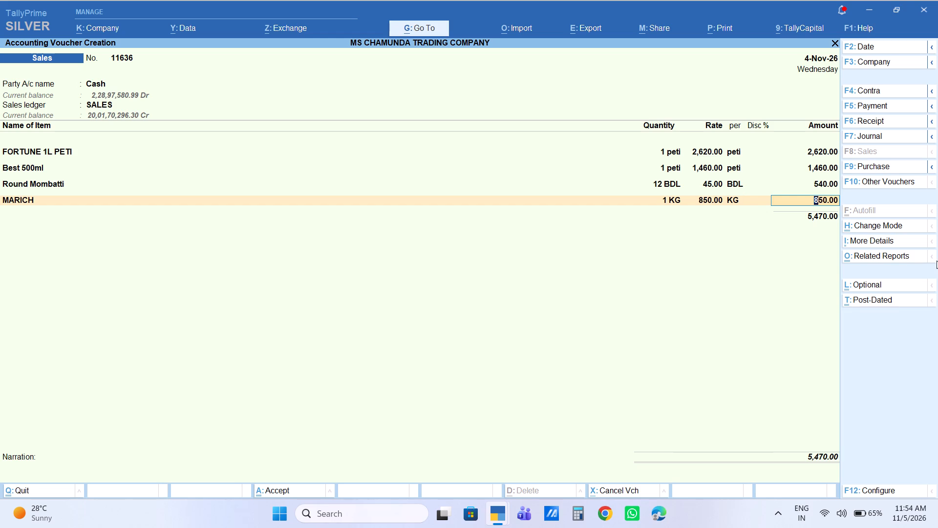
# Add 1 BDL of Taja Rs 10 BDL, accepting the rate of 260.00 per BDL.
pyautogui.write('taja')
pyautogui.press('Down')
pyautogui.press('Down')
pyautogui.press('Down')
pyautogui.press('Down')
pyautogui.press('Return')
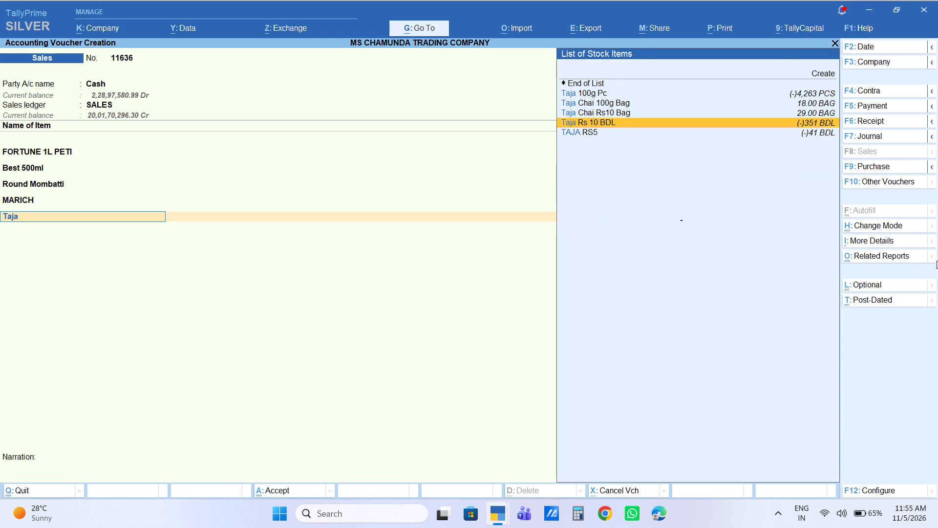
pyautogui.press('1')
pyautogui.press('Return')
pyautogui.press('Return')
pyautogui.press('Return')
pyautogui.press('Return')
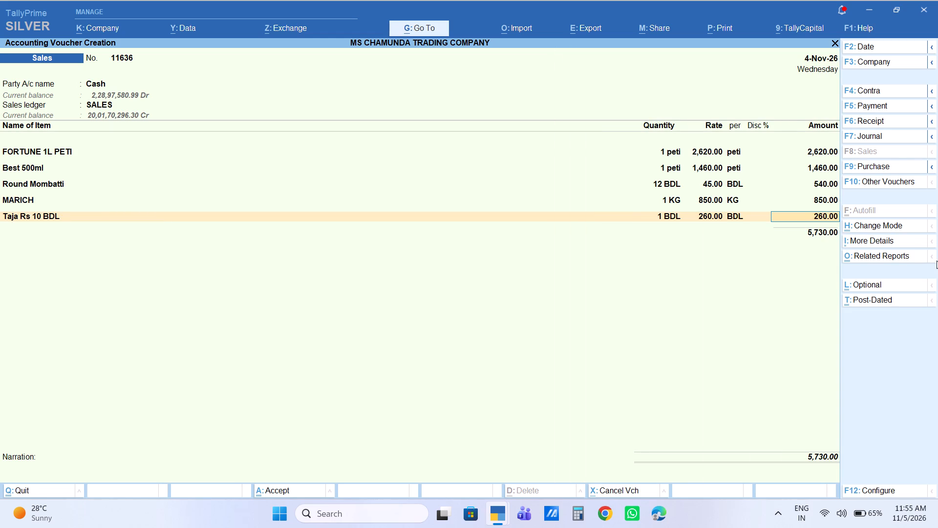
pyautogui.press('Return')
# Add 1 peti of B Marrie Gold Rs5, accepting the rate of 620.00 per peti.
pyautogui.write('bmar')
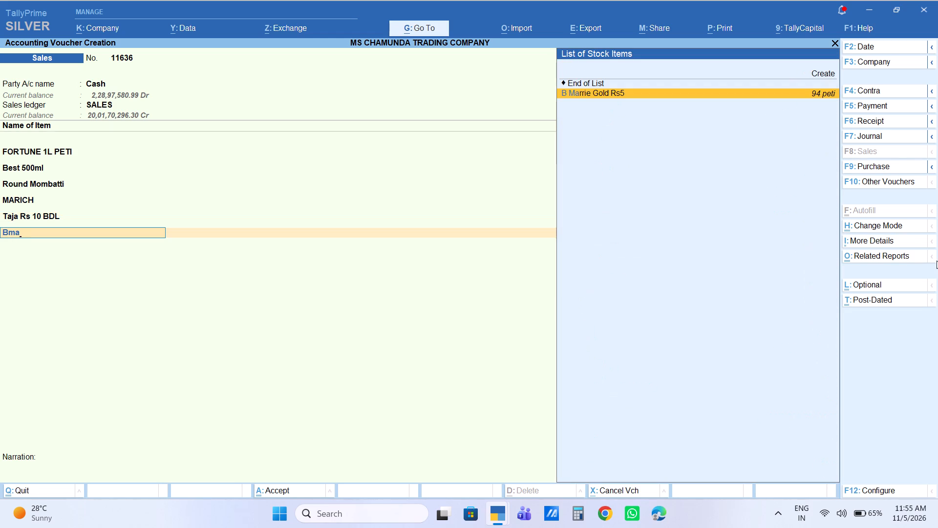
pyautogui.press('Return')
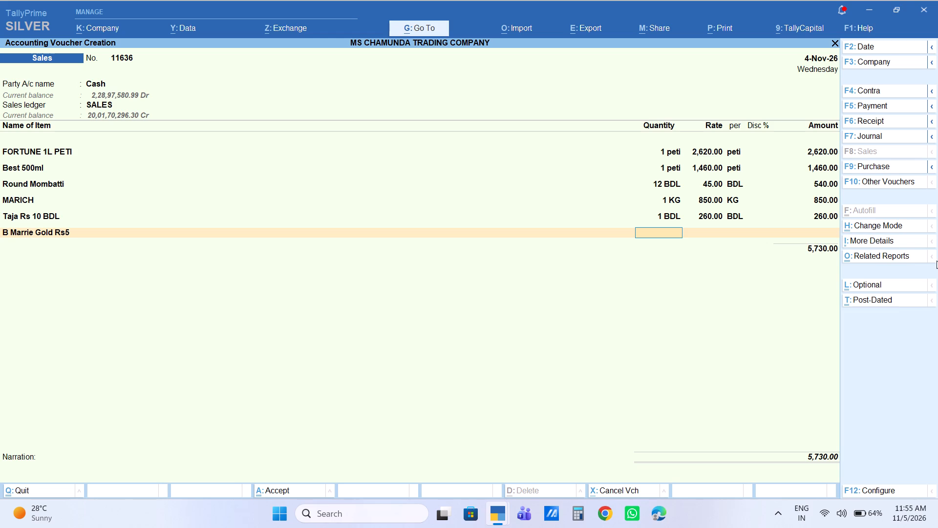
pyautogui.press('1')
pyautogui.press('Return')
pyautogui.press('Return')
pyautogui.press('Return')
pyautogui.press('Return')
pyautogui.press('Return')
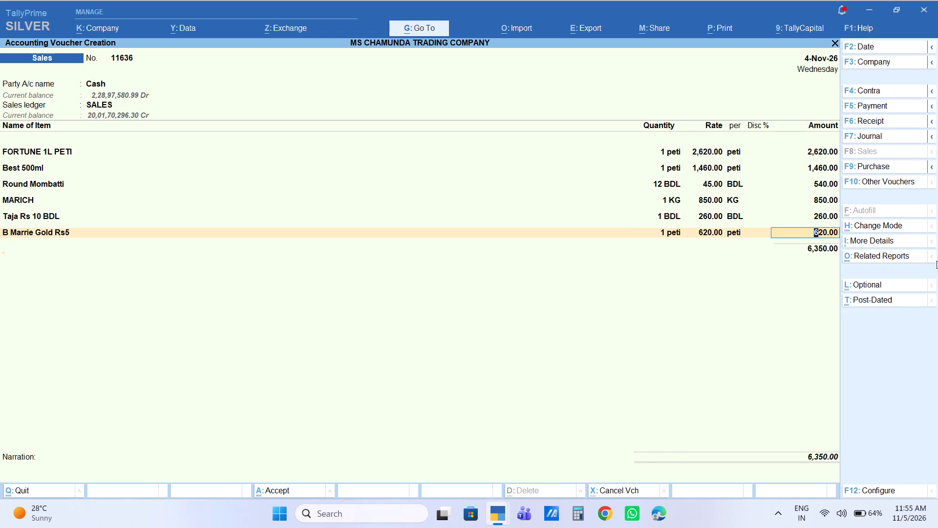
# Add 1 peti of A Dreamlite Rs5, accepting the rate of 520.00 per peti.
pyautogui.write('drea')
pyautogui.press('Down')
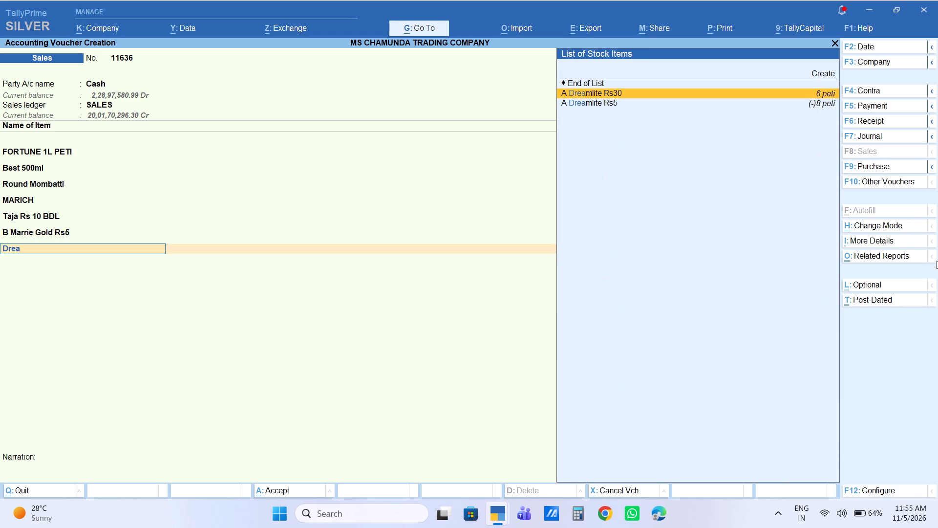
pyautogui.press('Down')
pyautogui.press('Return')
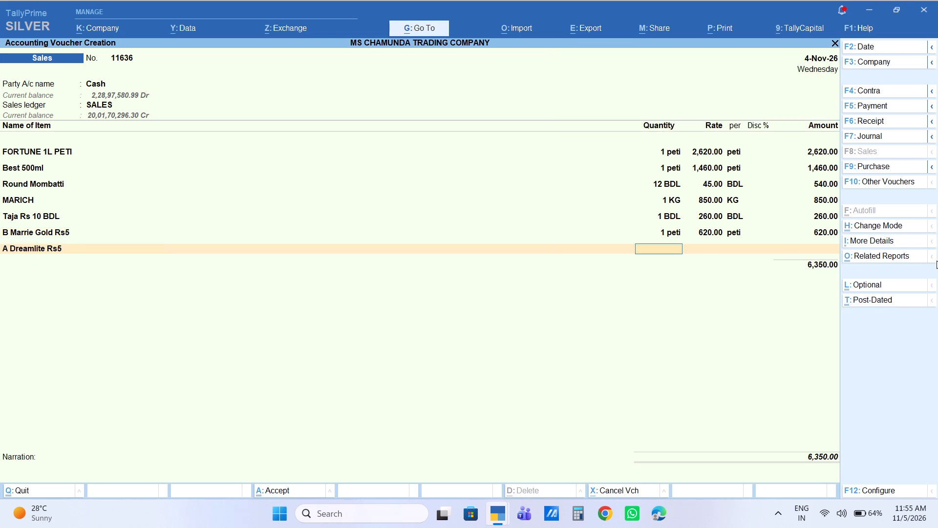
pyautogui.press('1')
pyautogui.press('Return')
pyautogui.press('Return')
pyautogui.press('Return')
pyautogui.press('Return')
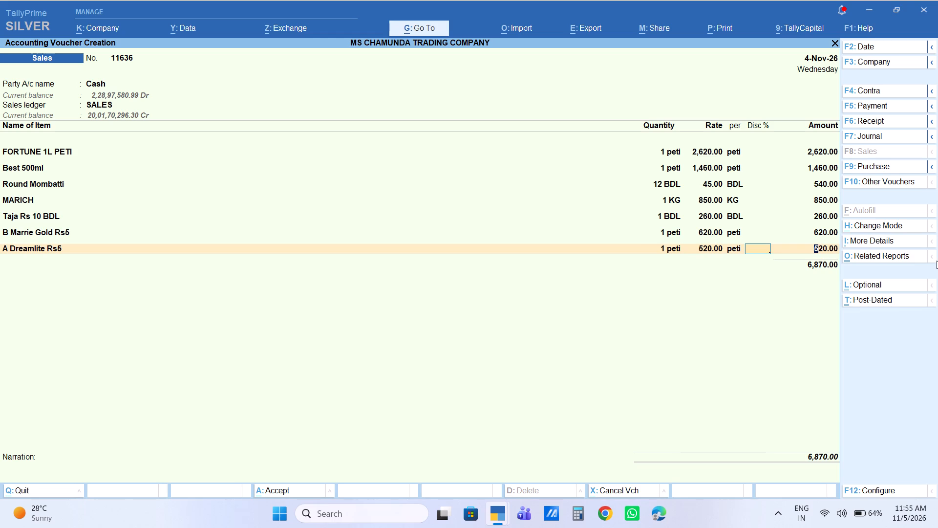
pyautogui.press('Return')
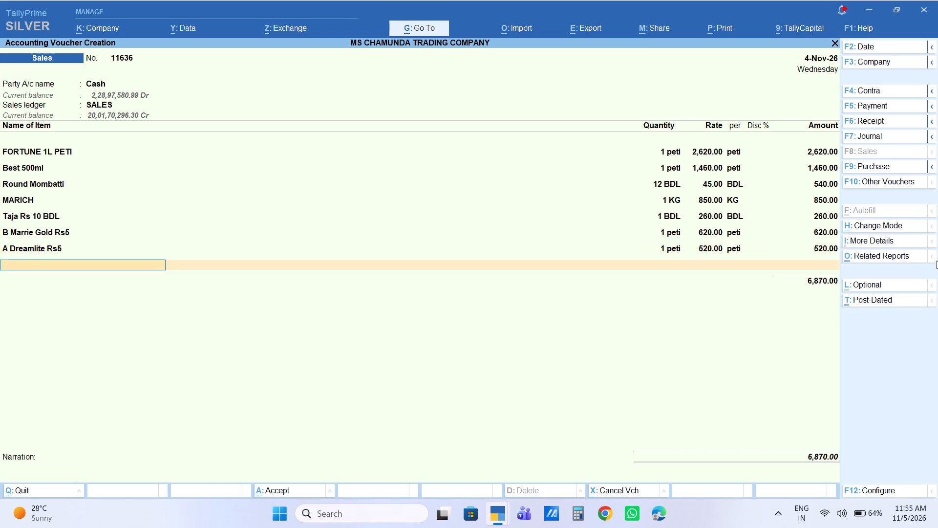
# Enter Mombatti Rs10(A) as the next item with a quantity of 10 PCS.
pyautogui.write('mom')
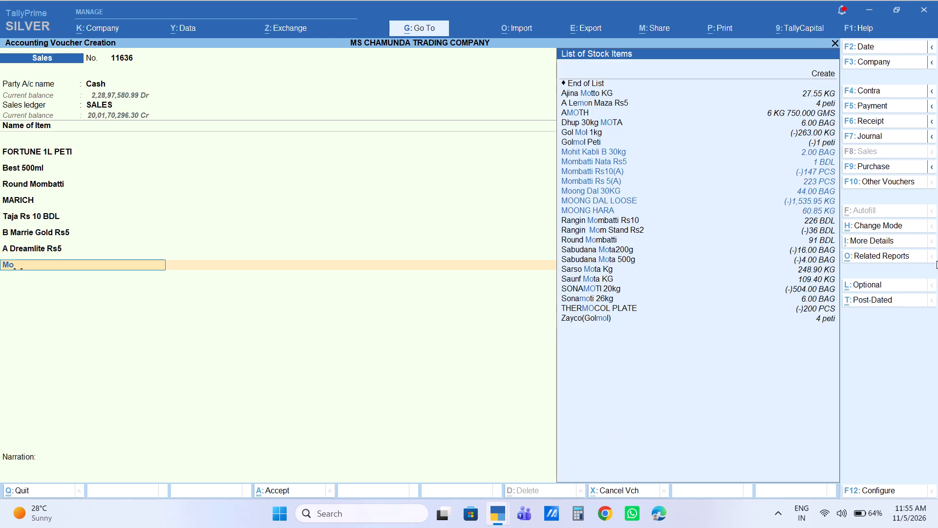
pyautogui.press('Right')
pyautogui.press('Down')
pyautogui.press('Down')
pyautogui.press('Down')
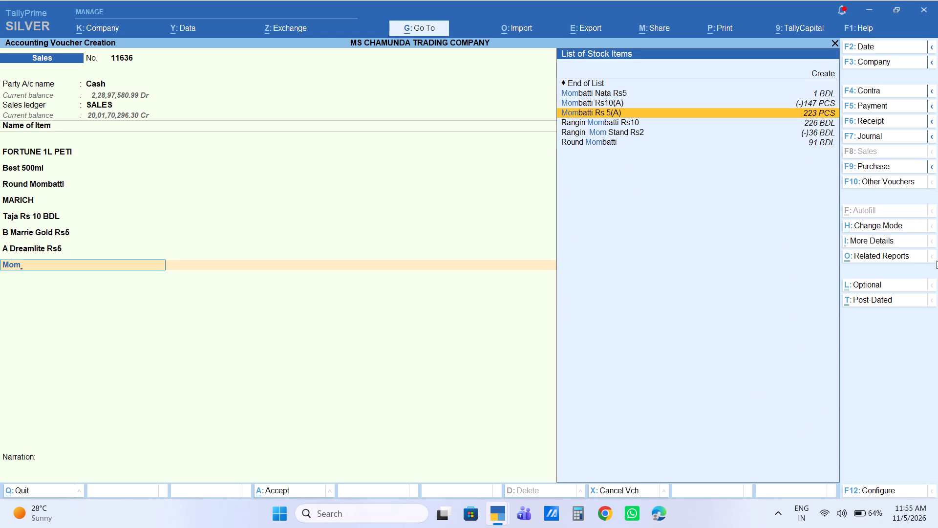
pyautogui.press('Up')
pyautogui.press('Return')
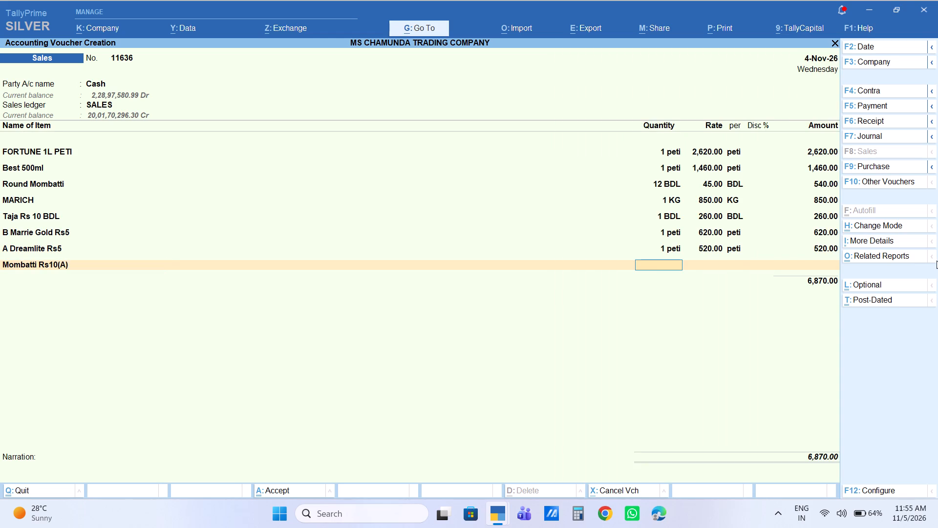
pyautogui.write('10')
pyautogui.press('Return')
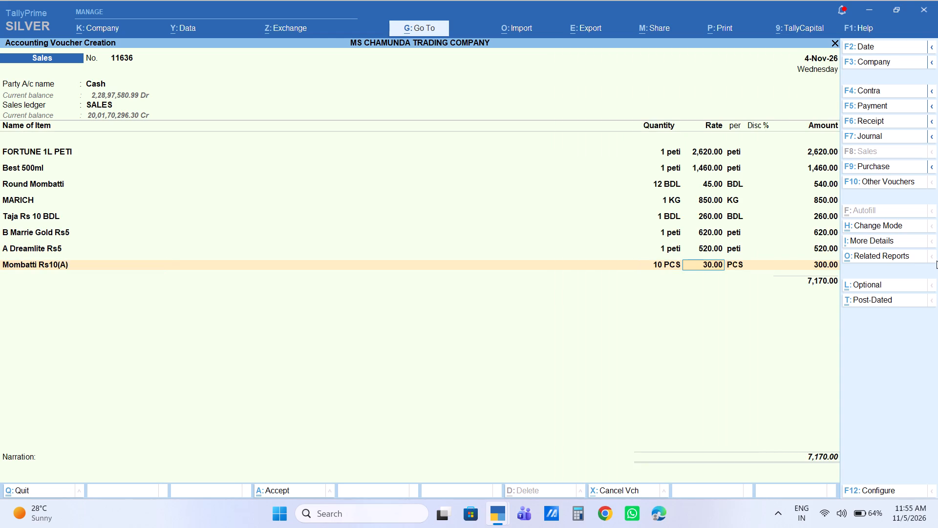
# Replace the item on the current Mombatti line with Mombatti Rs 5(A).
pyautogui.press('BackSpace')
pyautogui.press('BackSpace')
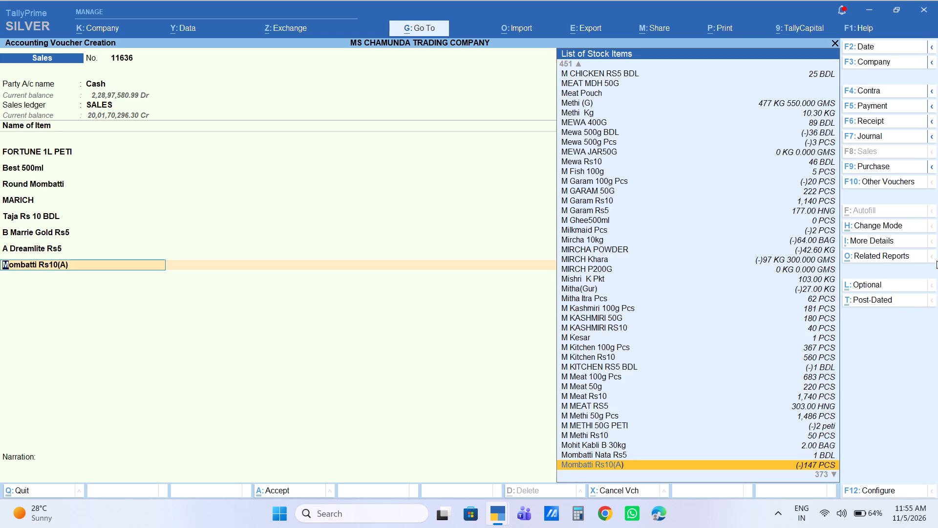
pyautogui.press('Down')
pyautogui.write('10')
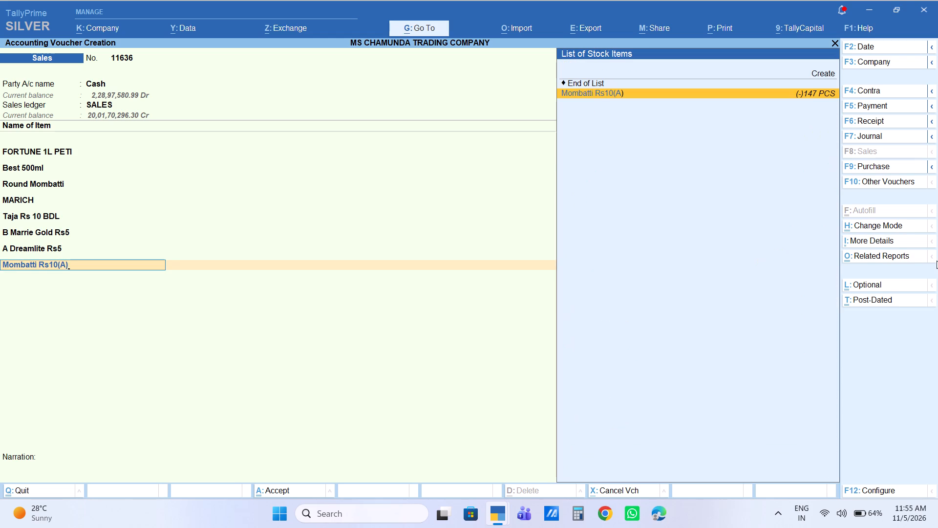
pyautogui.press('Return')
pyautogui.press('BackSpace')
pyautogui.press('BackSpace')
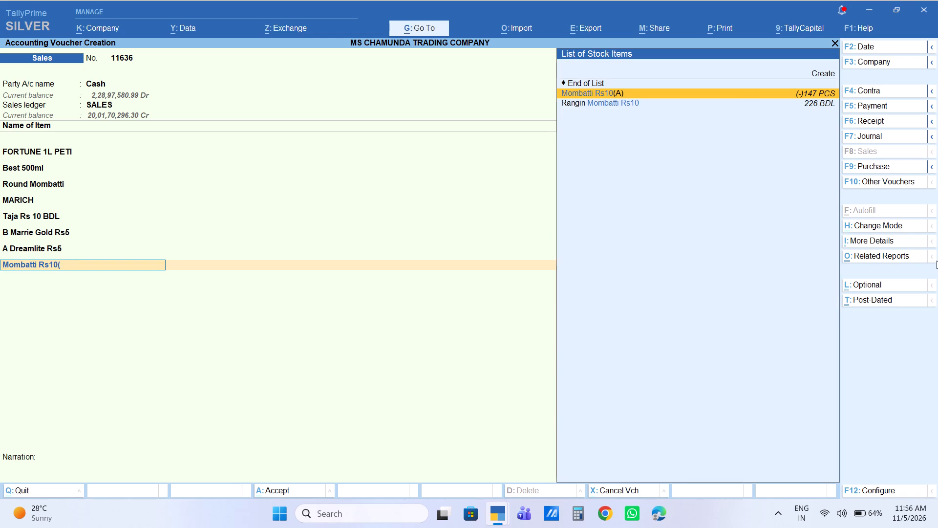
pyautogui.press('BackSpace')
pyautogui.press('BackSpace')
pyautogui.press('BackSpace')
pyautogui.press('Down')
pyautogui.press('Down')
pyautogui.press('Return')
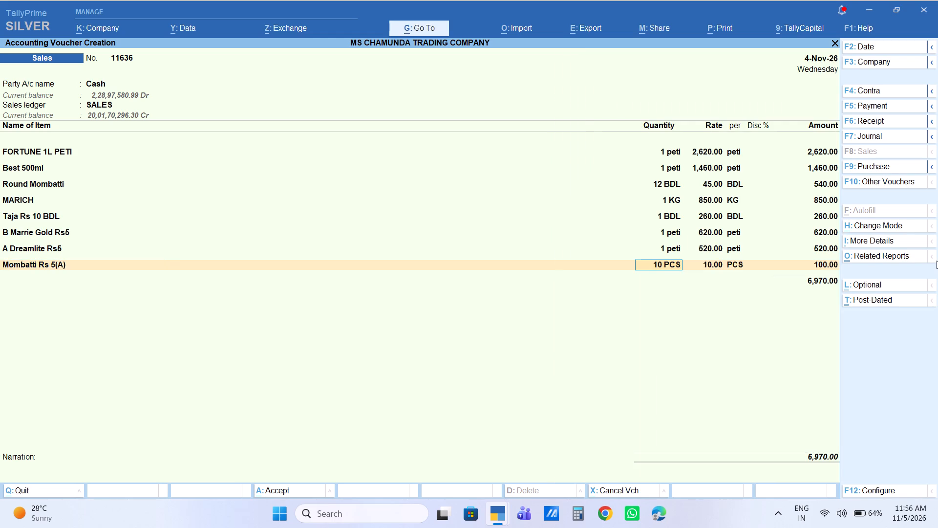
# Set the Mombatti Rs 5(A) line to 10 PCS at a rate of 10 per PCS.
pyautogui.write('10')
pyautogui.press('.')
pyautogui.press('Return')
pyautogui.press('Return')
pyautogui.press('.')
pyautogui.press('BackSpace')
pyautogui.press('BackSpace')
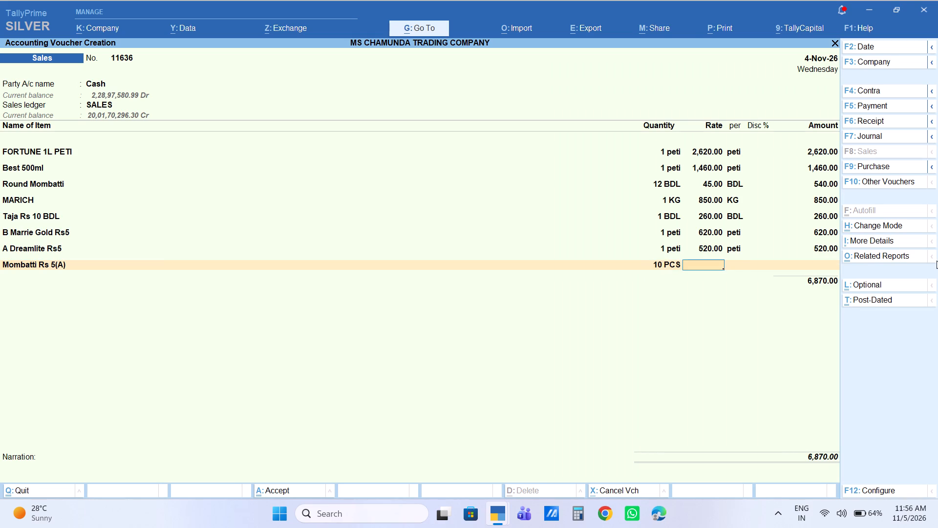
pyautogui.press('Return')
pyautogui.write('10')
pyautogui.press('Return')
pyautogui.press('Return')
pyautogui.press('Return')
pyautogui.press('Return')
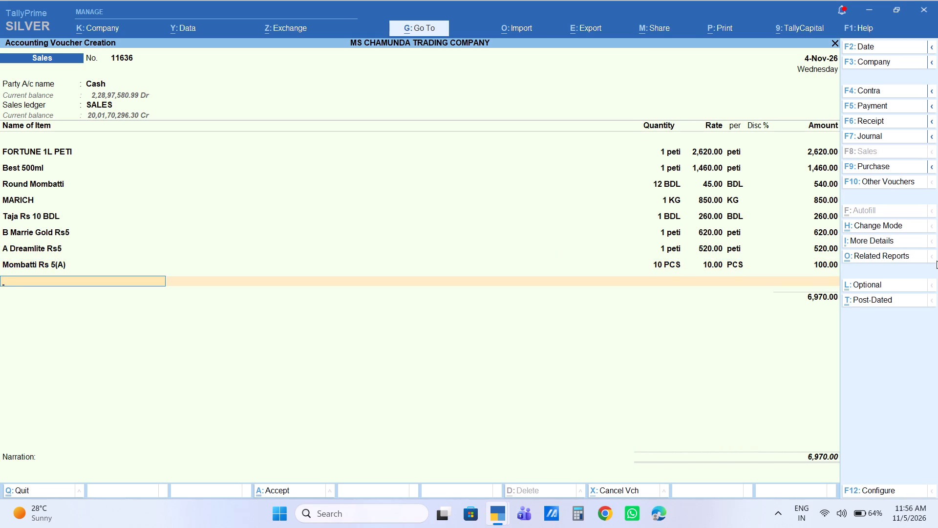
# Add 10 PCS of Mombatti Rs10(A), accepting the rate of 30.00 per PCS.
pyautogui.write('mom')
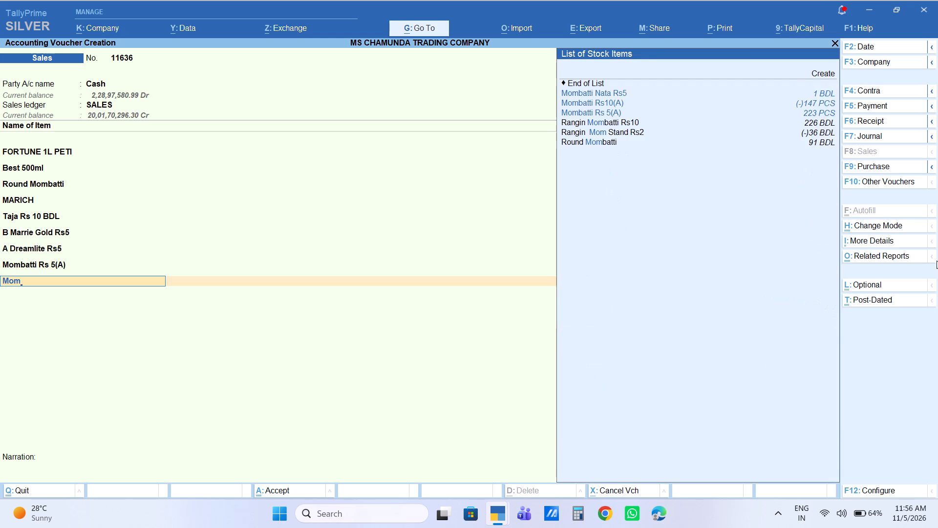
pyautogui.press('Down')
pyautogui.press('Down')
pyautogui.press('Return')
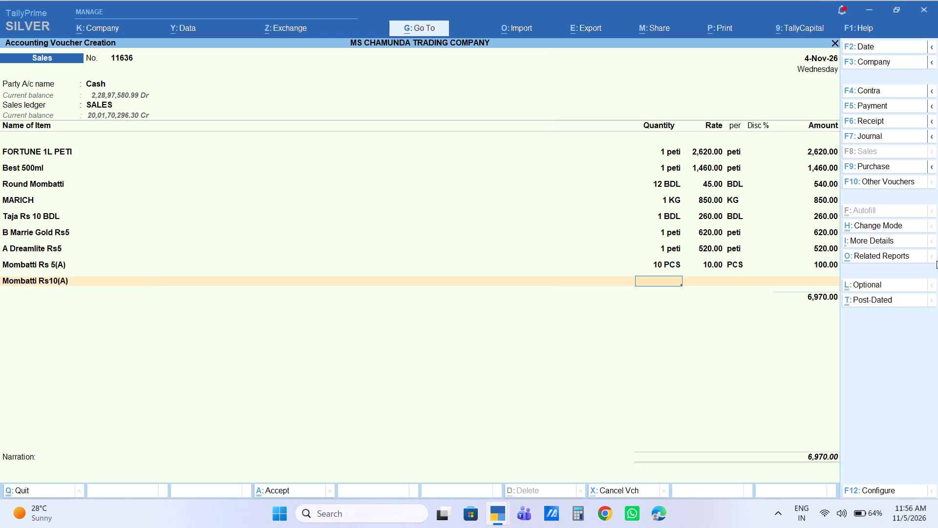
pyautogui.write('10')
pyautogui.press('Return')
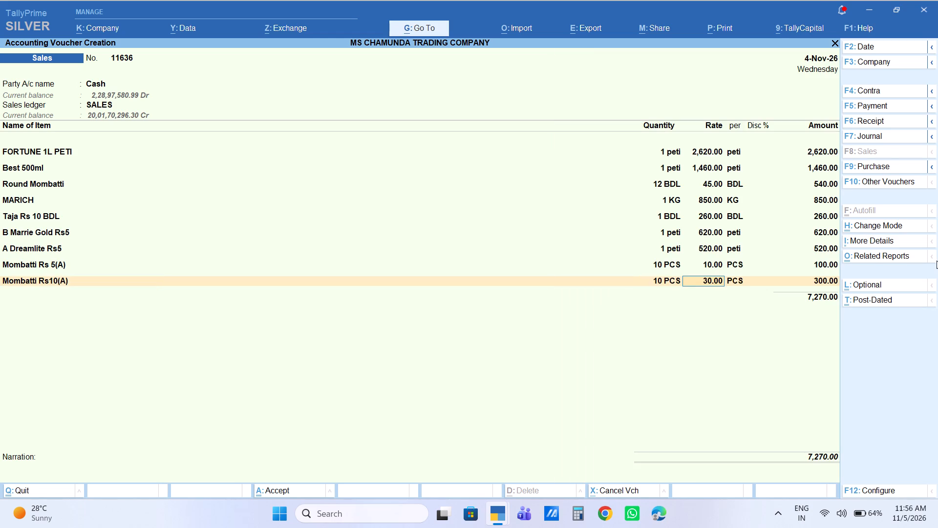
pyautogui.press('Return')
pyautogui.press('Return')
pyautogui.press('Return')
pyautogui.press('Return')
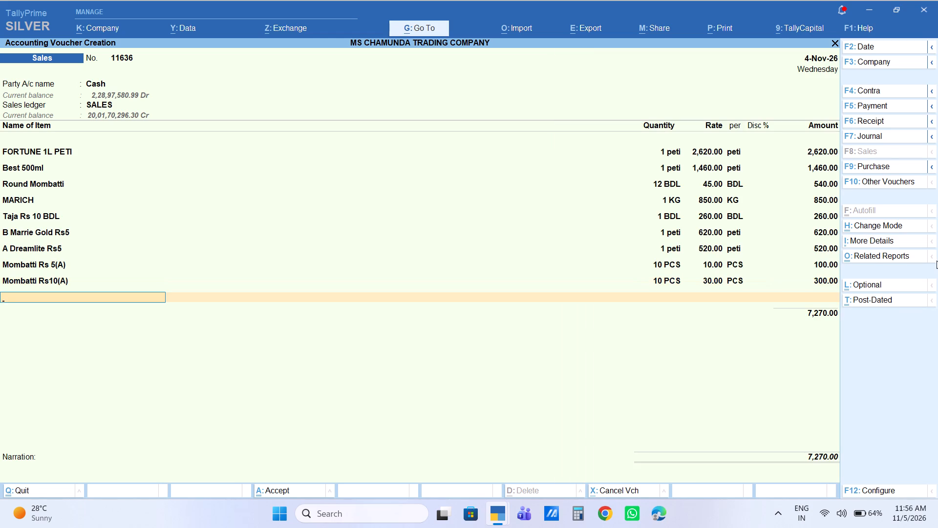
# End the item list and add a Labour Charge of 5.
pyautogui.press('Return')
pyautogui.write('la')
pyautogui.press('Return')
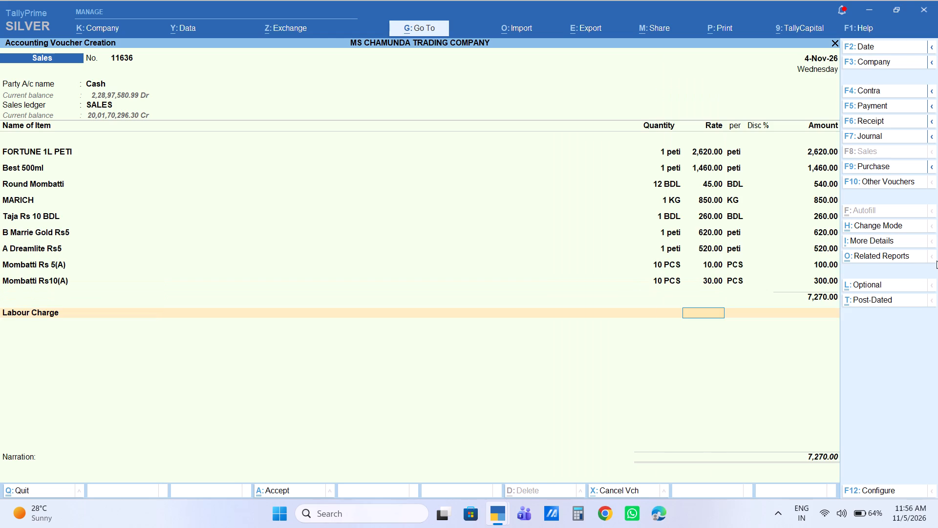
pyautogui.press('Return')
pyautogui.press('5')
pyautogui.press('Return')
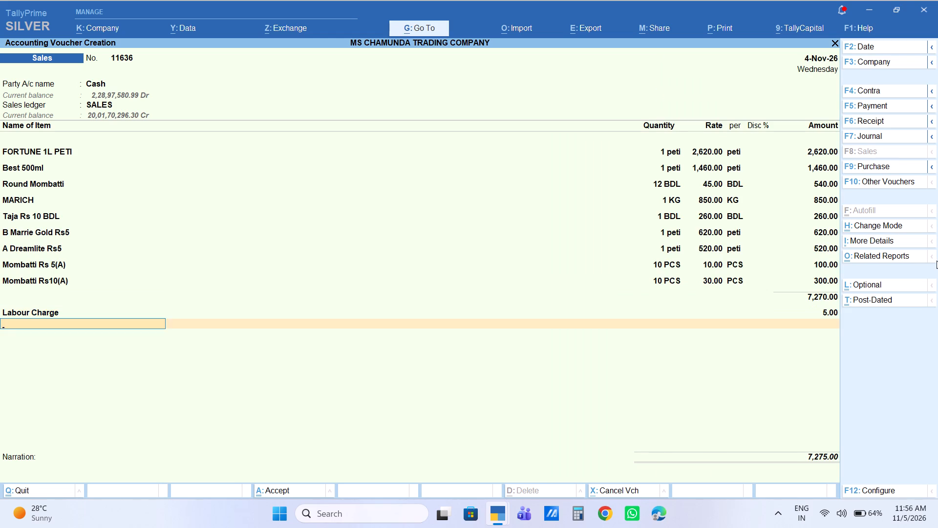
# Finish the additional ledger entries, leave the narration blank and save the sales voucher.
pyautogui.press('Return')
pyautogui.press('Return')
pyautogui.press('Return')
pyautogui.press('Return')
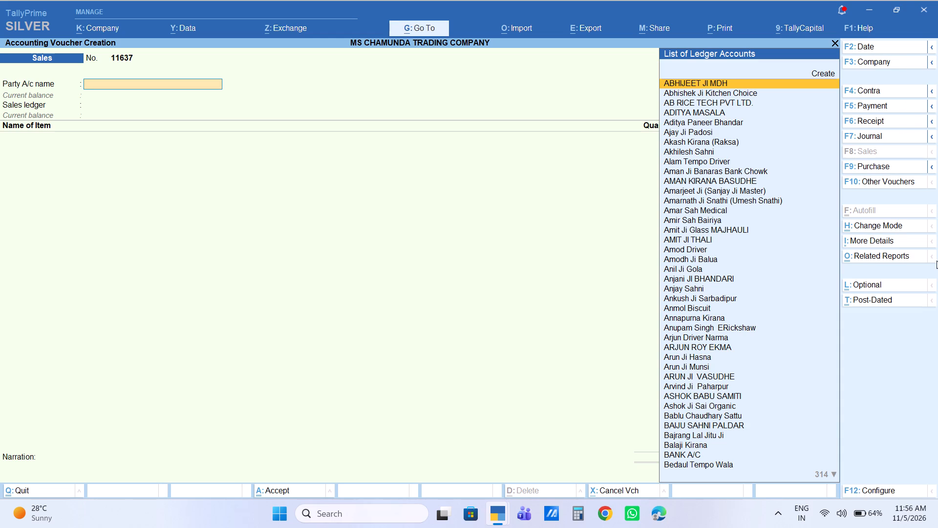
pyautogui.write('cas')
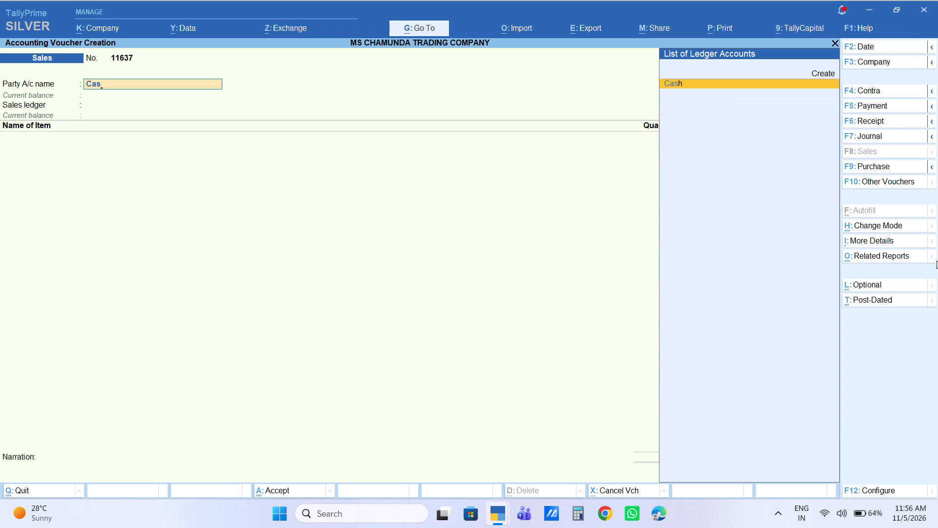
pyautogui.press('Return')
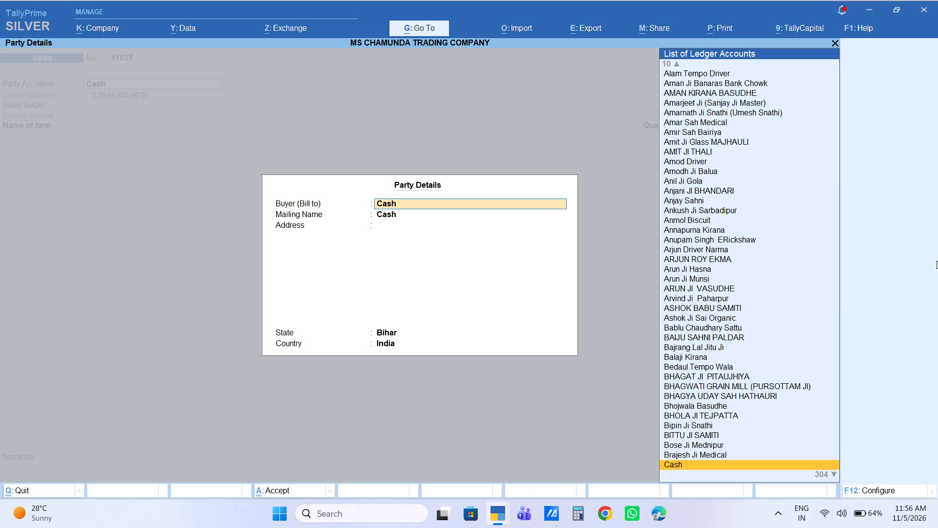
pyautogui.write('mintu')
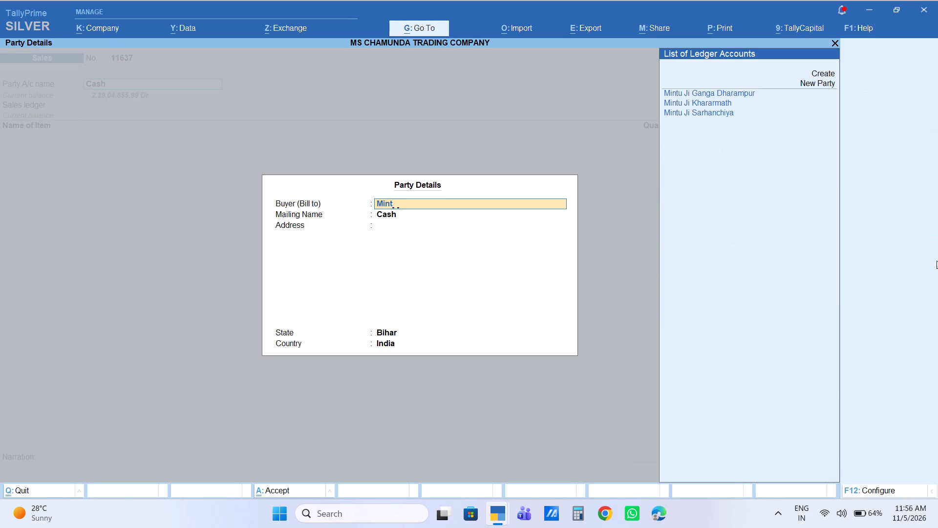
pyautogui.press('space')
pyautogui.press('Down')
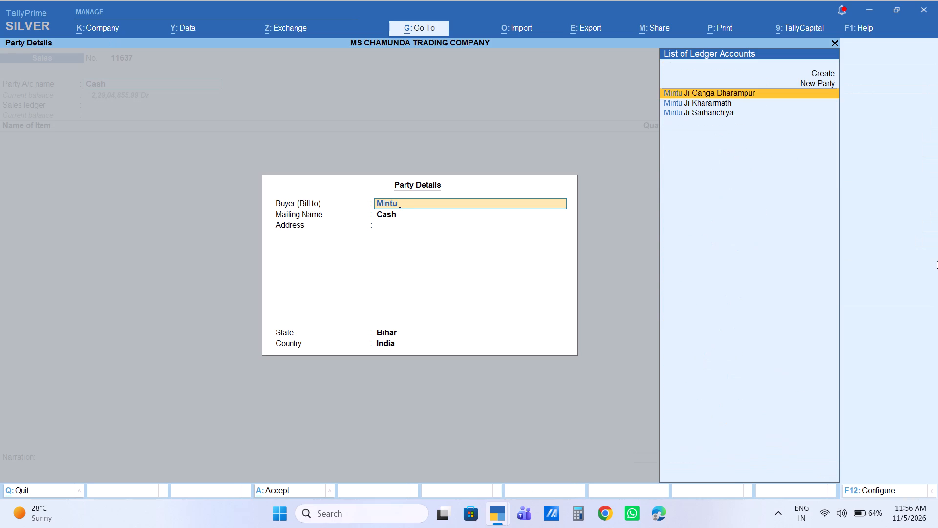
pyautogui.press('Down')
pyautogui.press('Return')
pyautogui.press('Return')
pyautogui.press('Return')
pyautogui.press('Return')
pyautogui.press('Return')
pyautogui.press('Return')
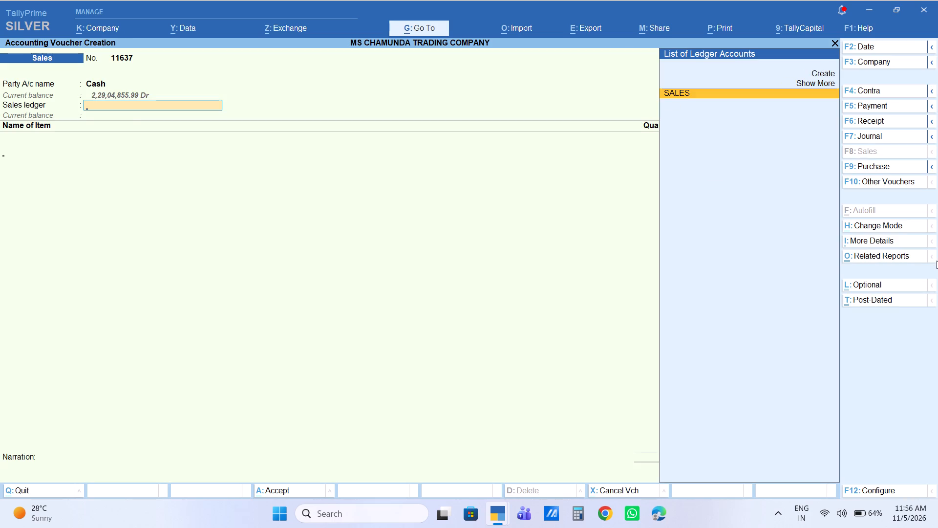
# Add 4 BAG of MAIDA Bag, accepting the rate of 1,580.00 per BAG.
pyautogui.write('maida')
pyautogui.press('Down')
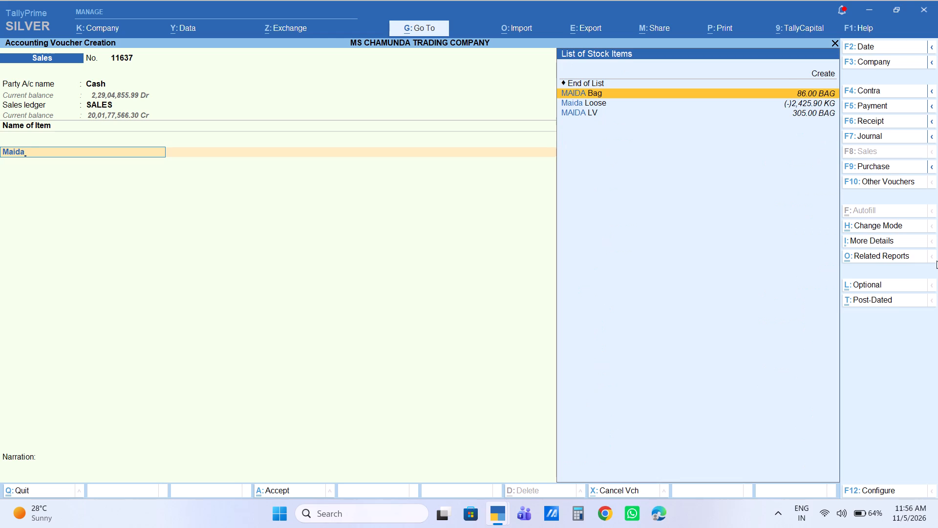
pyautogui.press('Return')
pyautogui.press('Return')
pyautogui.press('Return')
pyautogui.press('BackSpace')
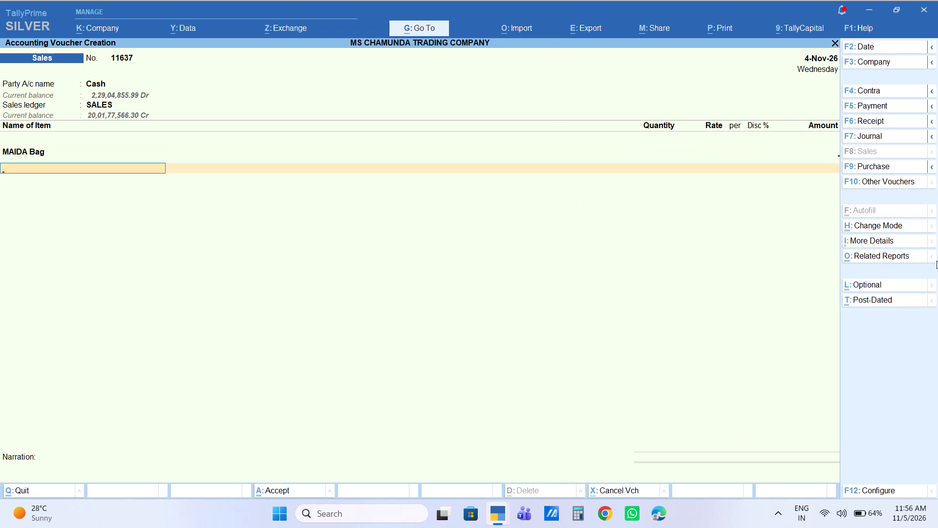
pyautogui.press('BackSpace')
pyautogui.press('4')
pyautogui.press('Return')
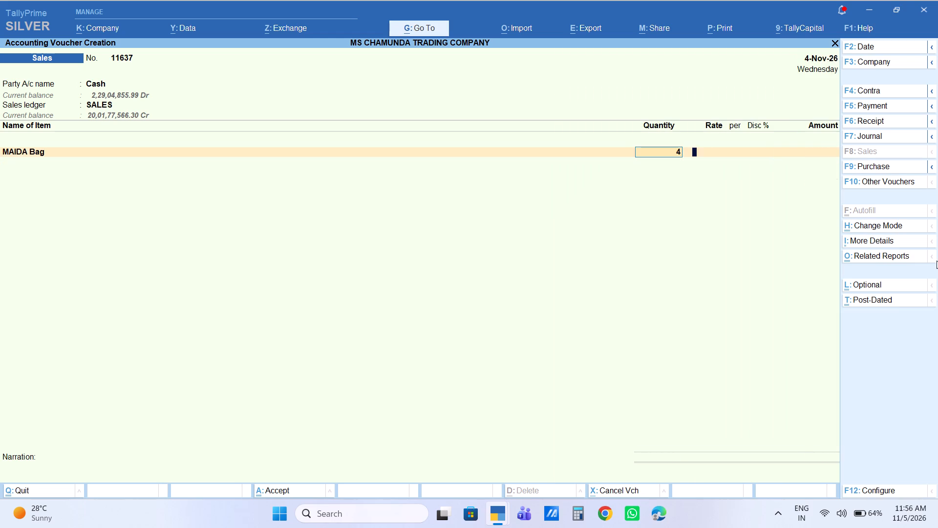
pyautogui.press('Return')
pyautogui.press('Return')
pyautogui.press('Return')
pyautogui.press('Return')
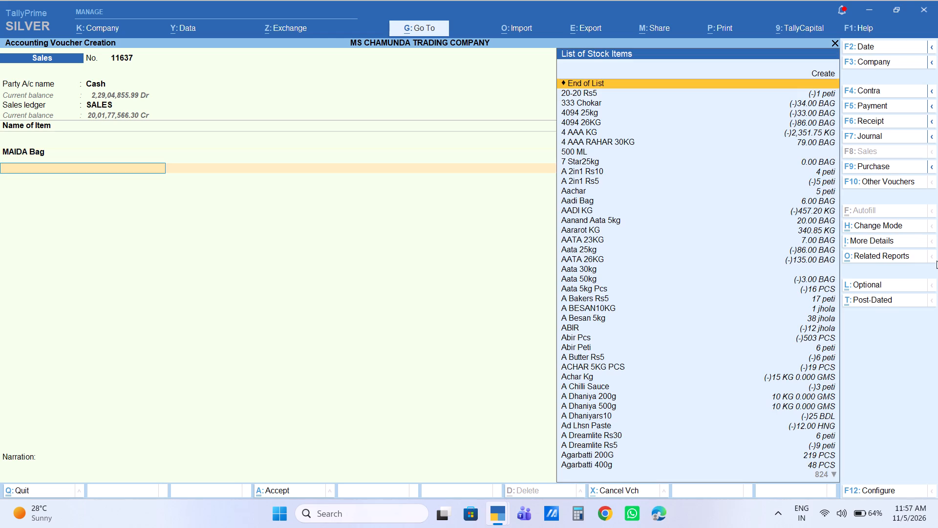
# Add 3 peti of Best 1L, accepting the rate of 1,450.00 per peti.
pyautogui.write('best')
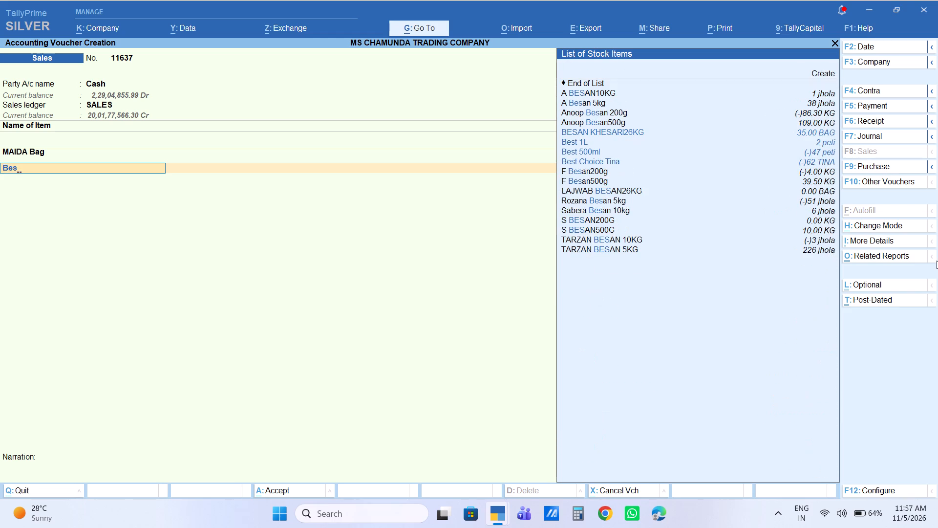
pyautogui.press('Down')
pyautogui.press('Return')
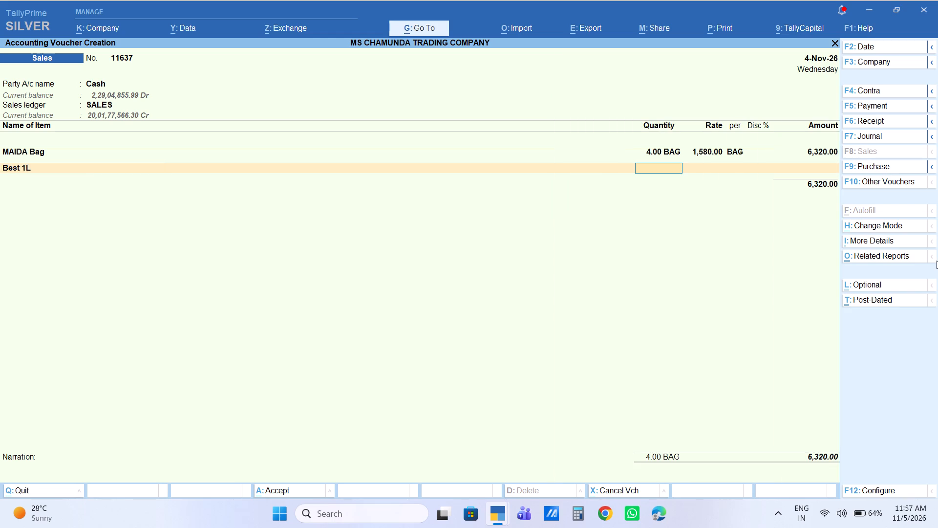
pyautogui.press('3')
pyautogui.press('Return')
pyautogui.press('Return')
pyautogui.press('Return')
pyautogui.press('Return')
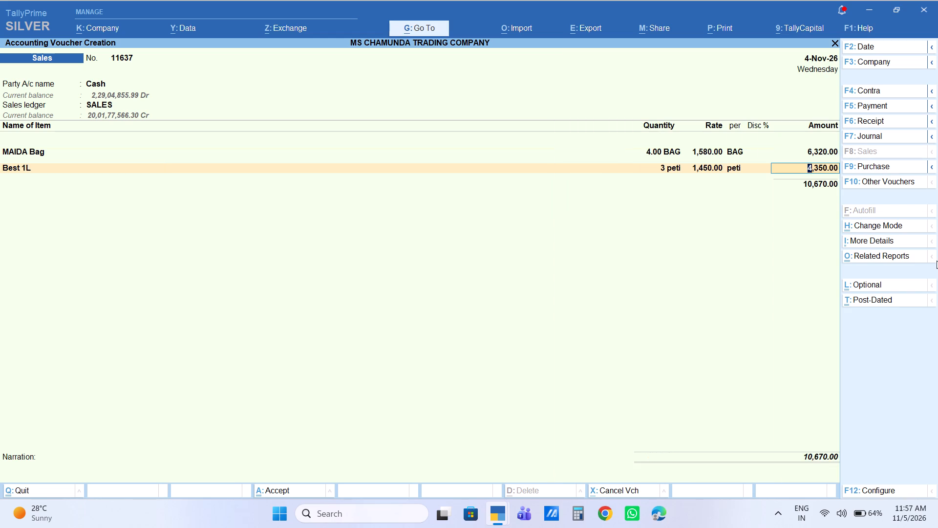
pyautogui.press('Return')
# Add 1 BAG of Kasturi Rahar30kg with an amount of 4080.
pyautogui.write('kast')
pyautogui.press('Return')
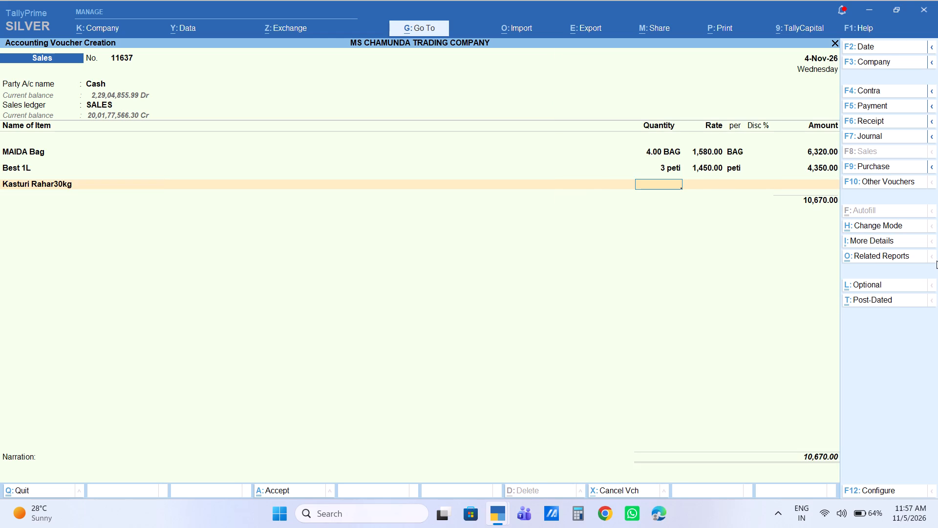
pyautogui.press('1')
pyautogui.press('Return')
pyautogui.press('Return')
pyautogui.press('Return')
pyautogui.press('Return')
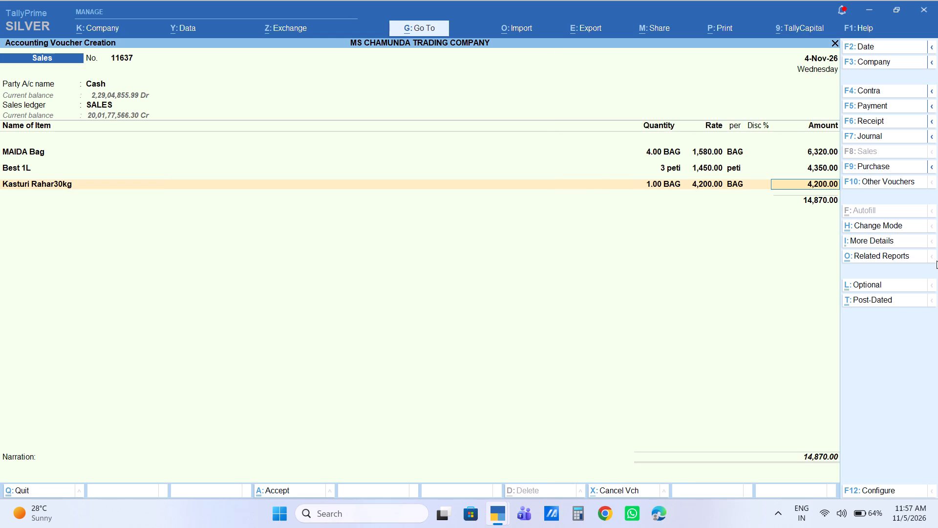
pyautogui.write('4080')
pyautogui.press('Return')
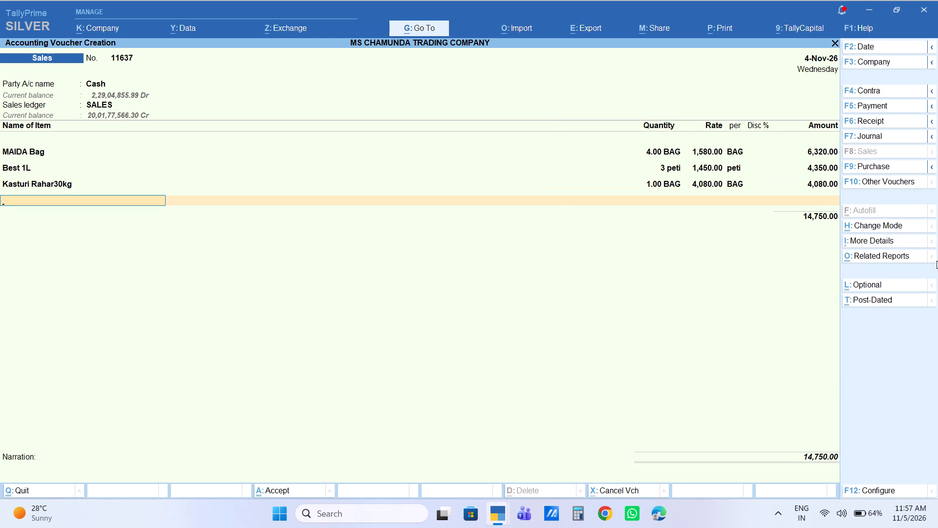
# Add 2 BAG of MASOOR DAL 30kg with an amount of 4260.
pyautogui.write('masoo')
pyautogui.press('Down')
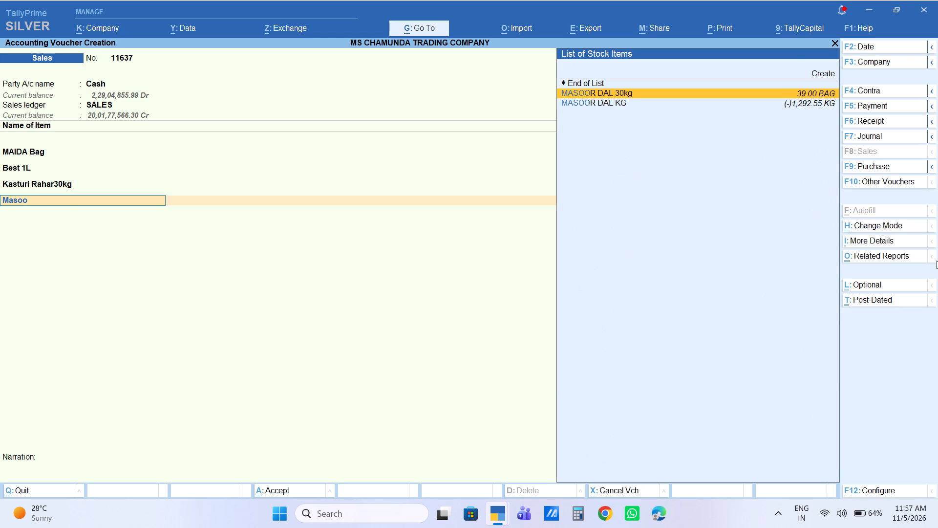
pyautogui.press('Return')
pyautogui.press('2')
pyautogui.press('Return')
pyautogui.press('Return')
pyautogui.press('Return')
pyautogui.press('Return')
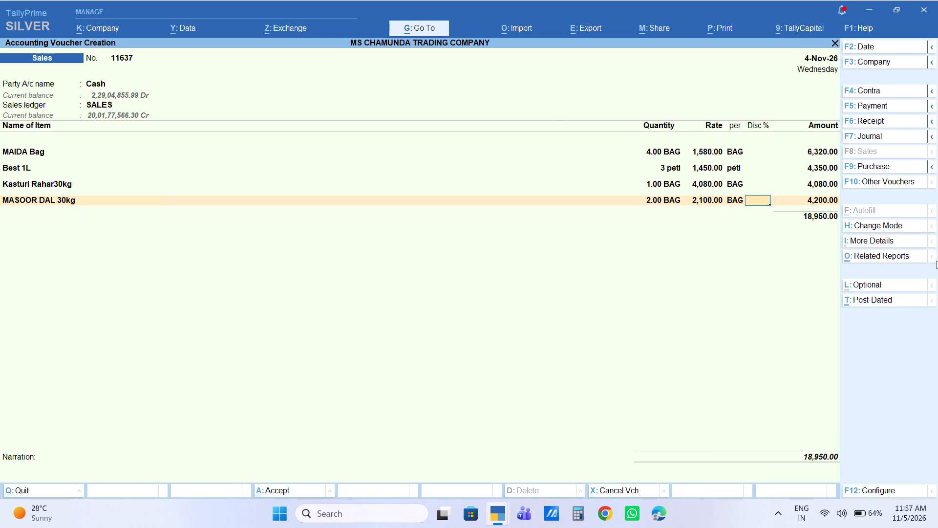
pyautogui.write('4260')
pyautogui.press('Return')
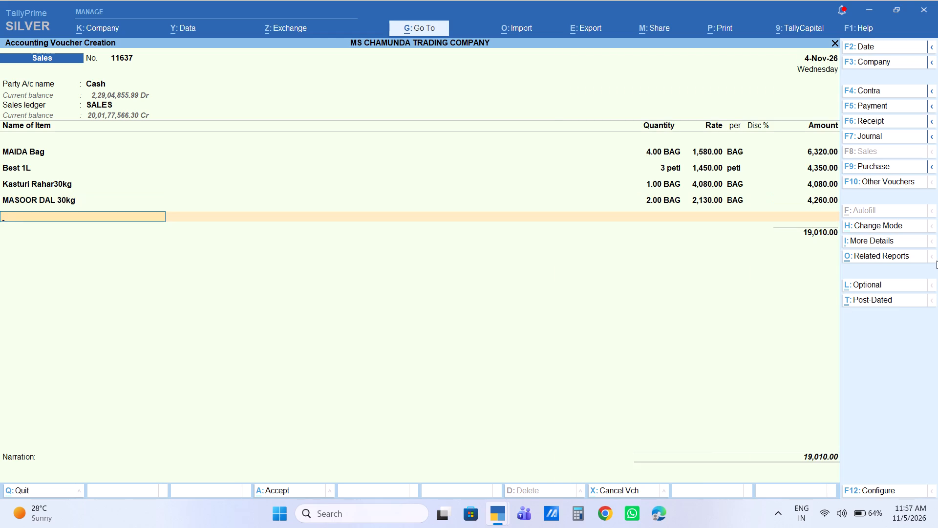
# Add 1 peti of Frylo Peti, accepting the rate of 1,400.00 per peti.
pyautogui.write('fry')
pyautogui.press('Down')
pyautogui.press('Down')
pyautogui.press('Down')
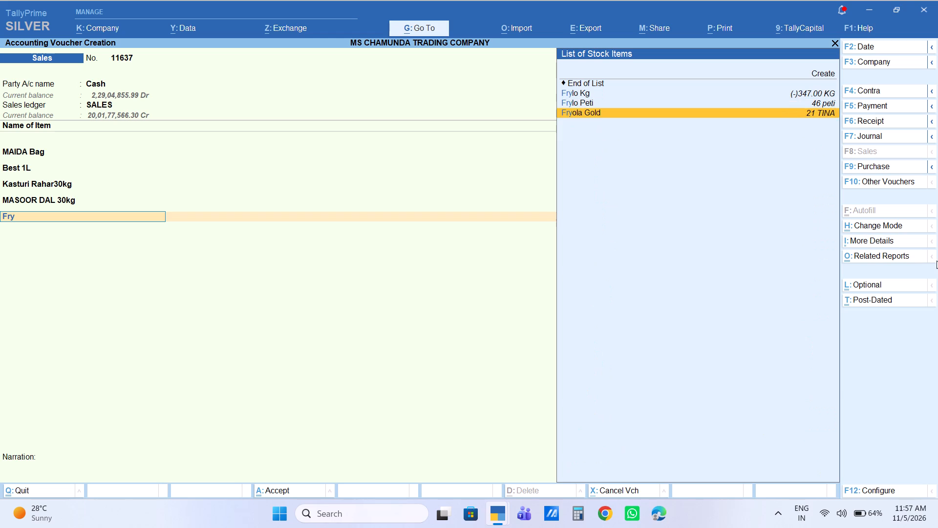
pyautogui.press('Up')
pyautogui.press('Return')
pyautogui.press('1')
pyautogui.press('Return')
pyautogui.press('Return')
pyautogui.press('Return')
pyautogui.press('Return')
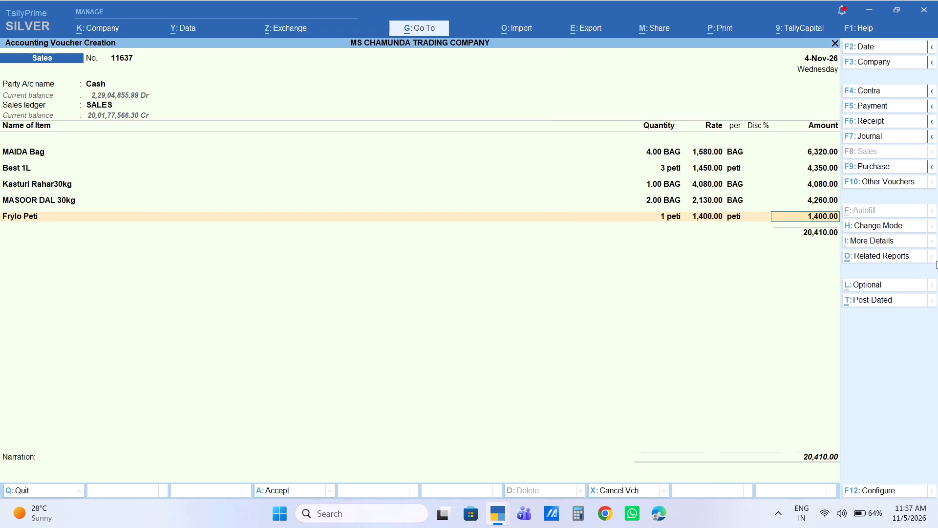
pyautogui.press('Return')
# Add 1 peti of PARIVAR PAPAD PETI, accepting the rate of 2,200.00 per peti.
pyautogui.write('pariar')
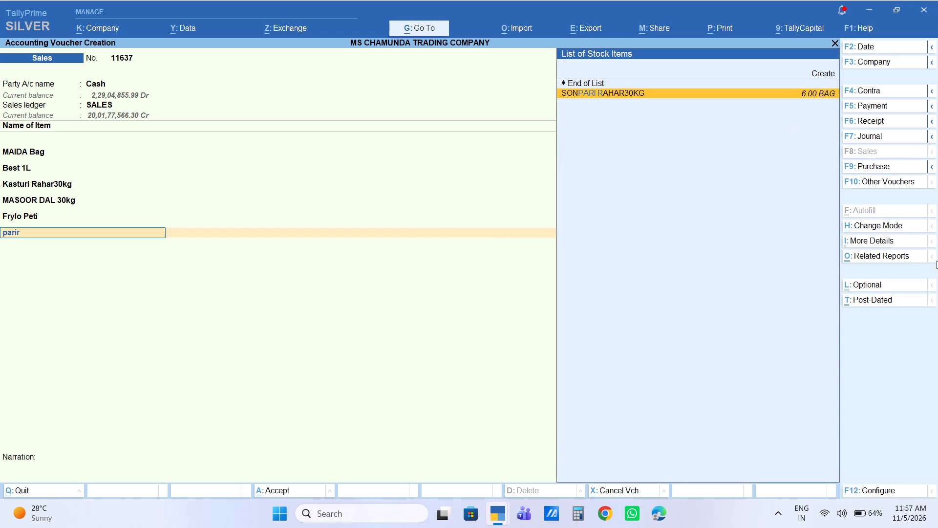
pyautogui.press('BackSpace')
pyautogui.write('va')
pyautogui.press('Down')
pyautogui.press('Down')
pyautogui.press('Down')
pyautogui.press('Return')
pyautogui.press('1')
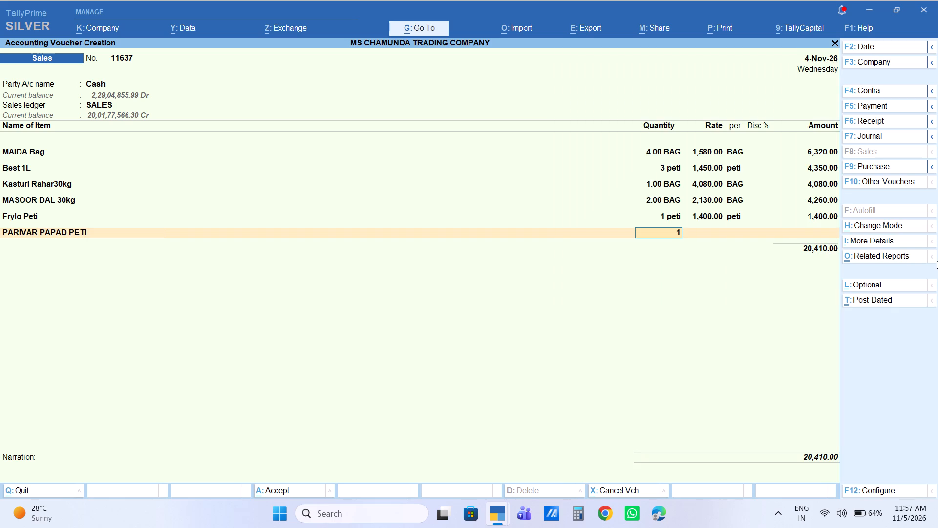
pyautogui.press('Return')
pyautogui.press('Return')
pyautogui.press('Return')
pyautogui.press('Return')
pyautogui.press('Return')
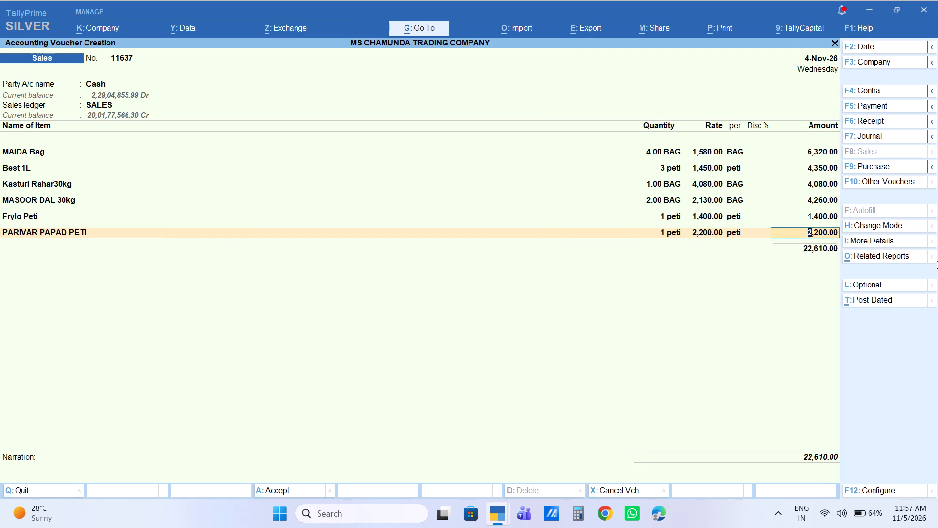
# Add 10 KG of BARI KG, accepting the rate of 125.00 per KG.
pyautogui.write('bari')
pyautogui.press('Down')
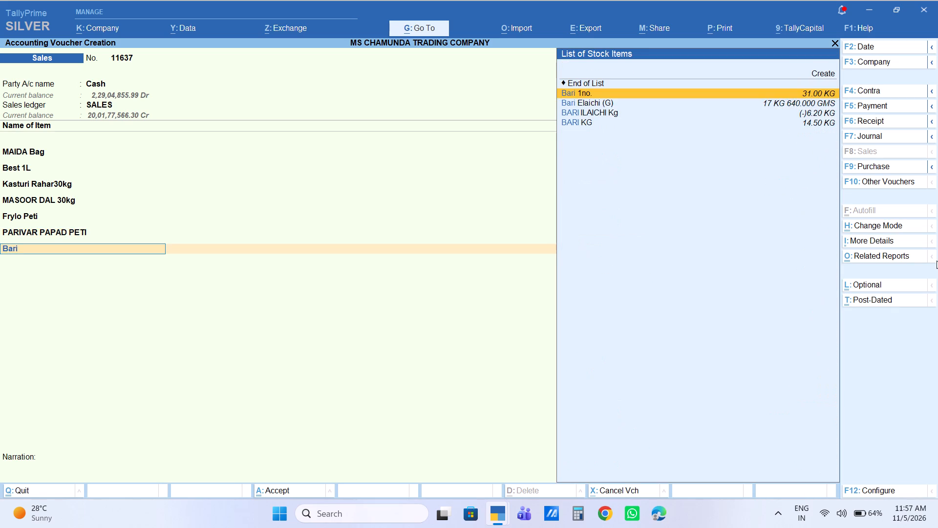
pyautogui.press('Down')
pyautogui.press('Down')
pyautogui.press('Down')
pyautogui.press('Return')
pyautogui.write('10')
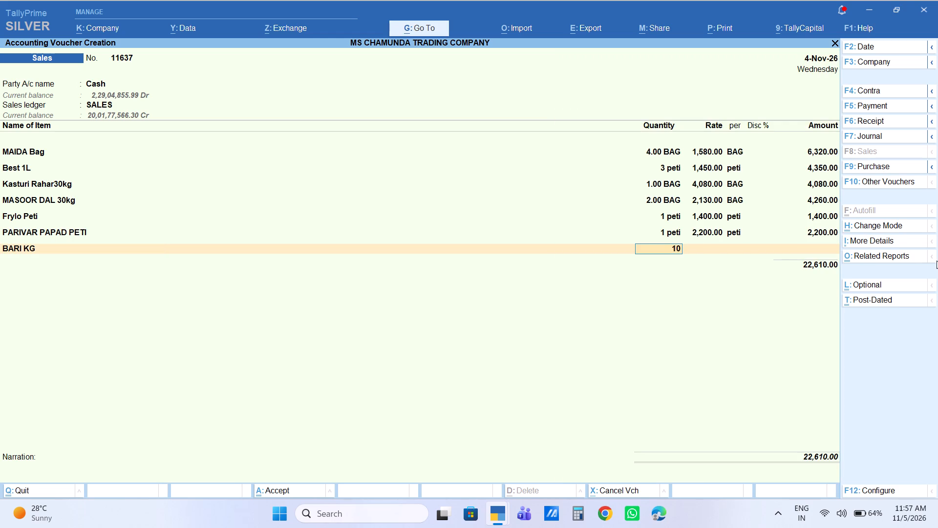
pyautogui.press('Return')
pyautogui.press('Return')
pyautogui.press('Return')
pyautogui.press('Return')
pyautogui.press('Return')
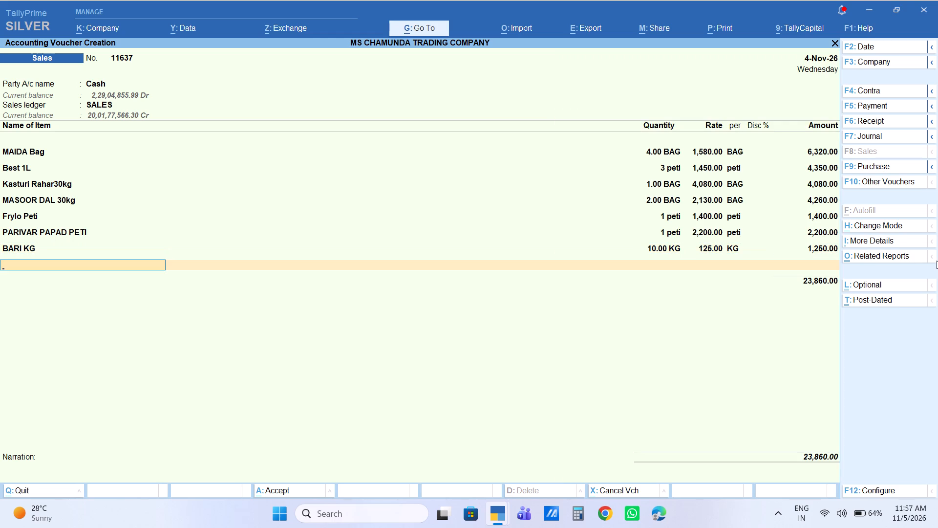
# Add 1 BAG of TATA Namak 1kg Bag, accepting the rate of 1,380.00 per BAG.
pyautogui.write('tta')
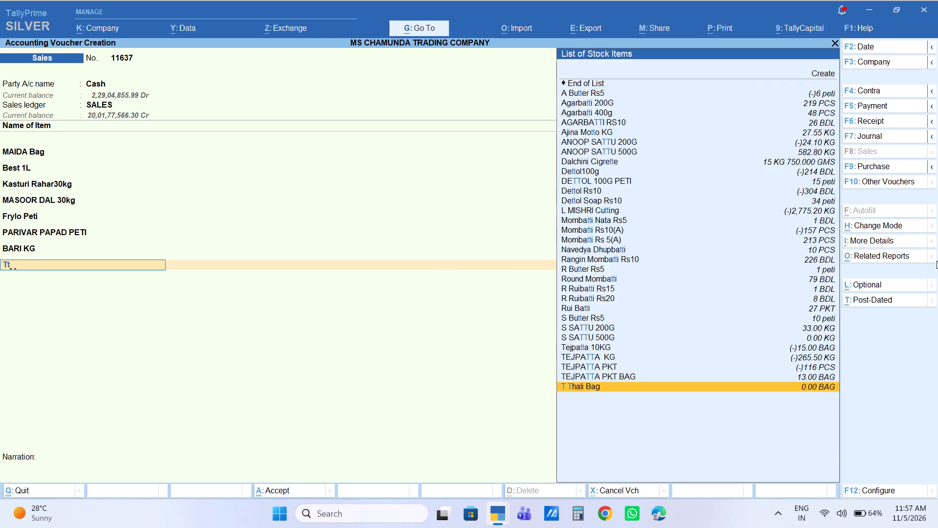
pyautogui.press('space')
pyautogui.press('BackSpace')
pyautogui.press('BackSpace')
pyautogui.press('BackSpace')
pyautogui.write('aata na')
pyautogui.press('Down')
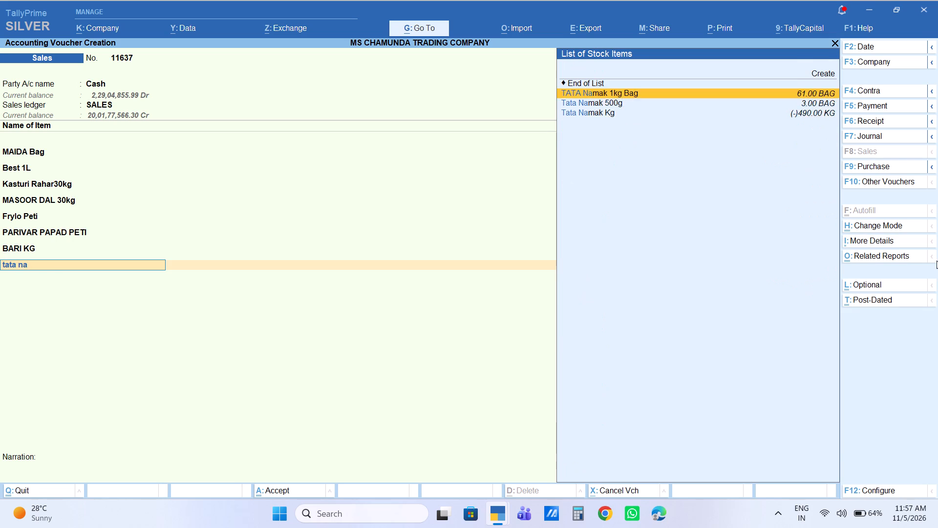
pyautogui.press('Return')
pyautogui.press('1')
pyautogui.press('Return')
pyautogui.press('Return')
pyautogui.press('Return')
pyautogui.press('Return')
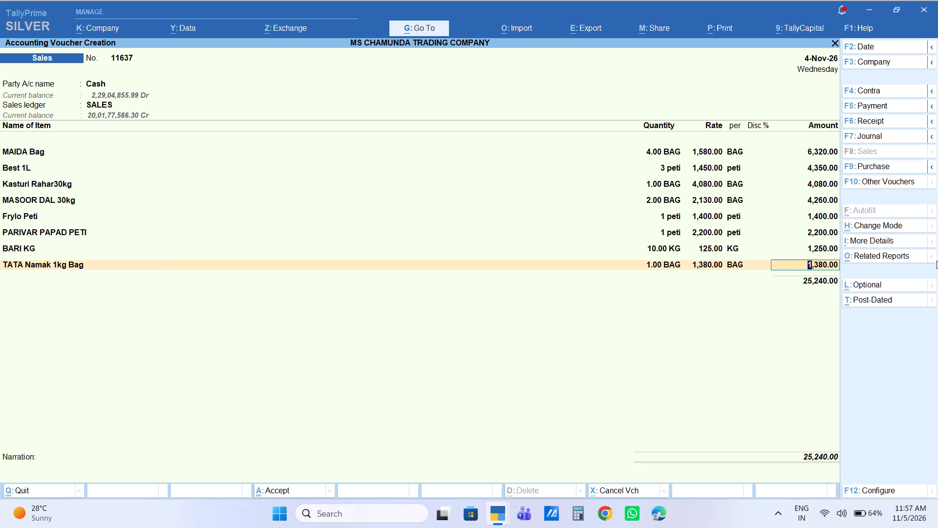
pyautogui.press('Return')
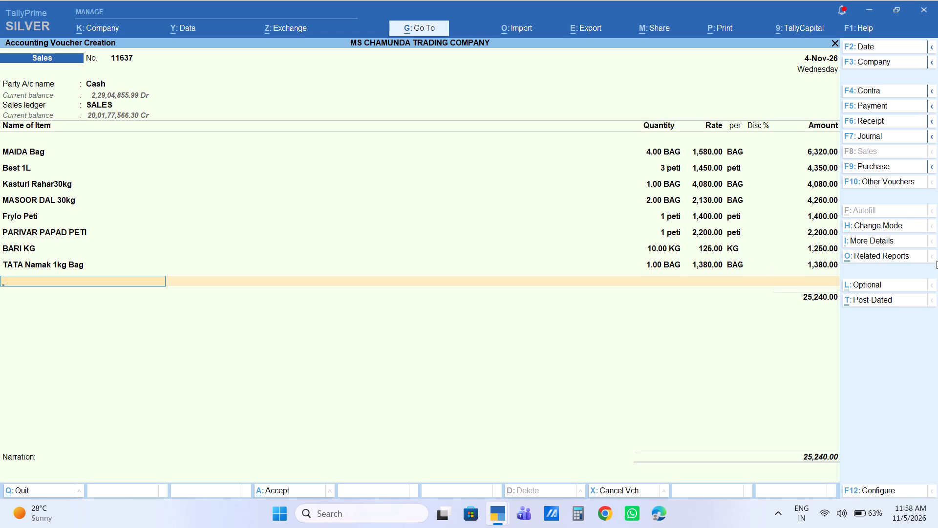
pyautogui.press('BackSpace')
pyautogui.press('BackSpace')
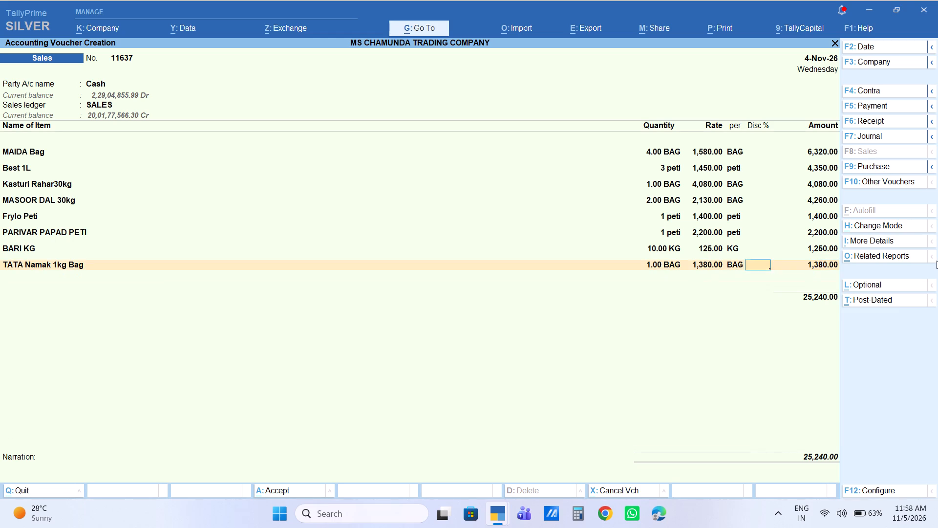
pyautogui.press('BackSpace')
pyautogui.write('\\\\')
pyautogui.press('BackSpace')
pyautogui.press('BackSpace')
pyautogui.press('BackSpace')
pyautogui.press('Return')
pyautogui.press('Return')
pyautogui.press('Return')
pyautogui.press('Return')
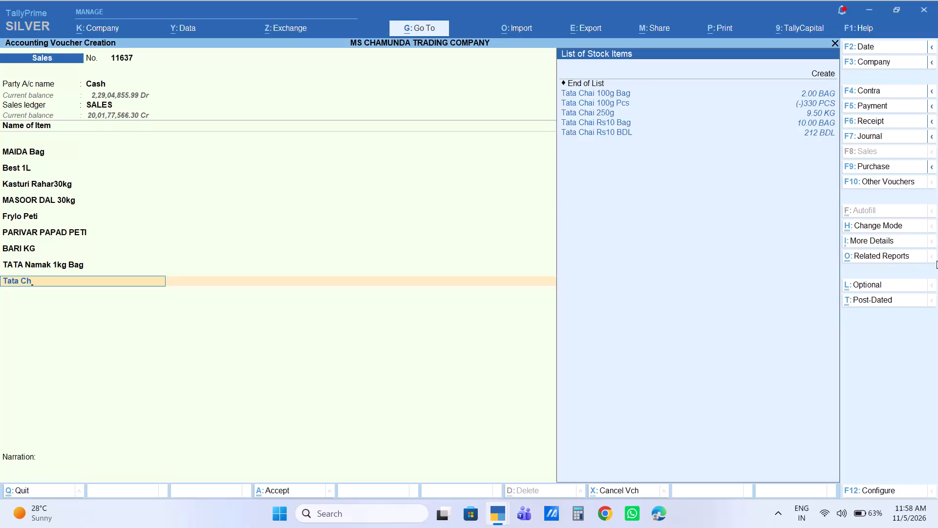
# Add 10 BDL of Tata Chai Rs10 BDL, accepting the rate of 150.00 per BDL.
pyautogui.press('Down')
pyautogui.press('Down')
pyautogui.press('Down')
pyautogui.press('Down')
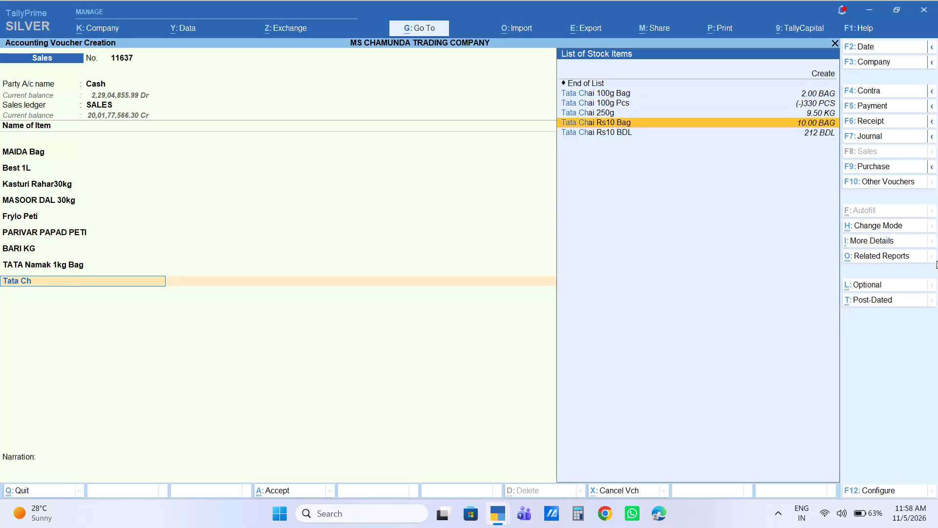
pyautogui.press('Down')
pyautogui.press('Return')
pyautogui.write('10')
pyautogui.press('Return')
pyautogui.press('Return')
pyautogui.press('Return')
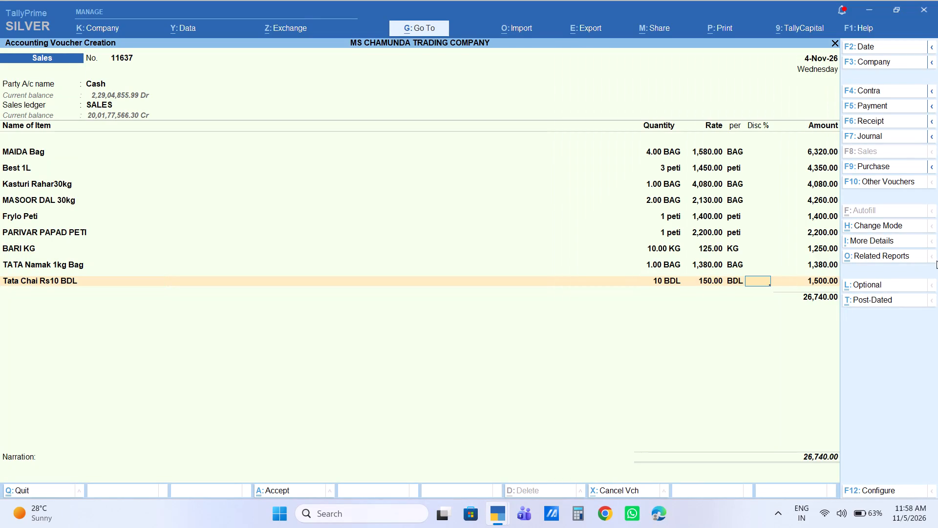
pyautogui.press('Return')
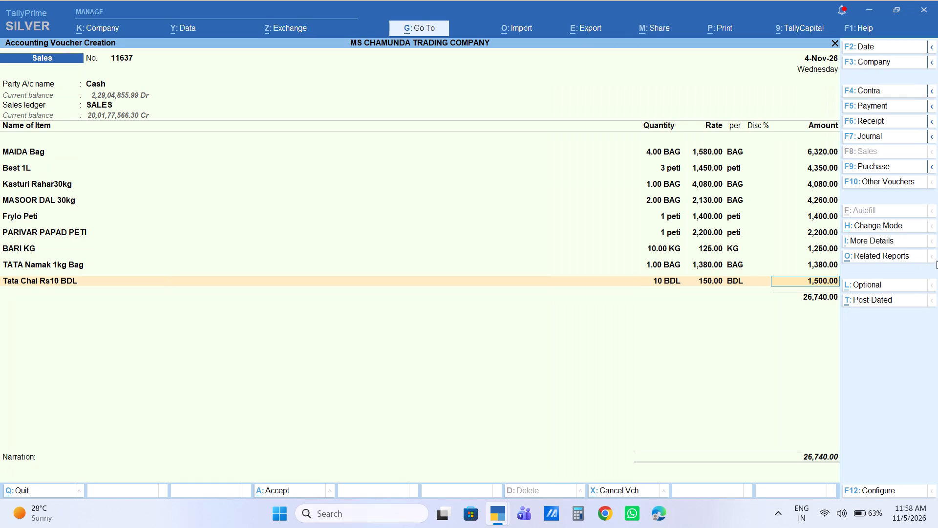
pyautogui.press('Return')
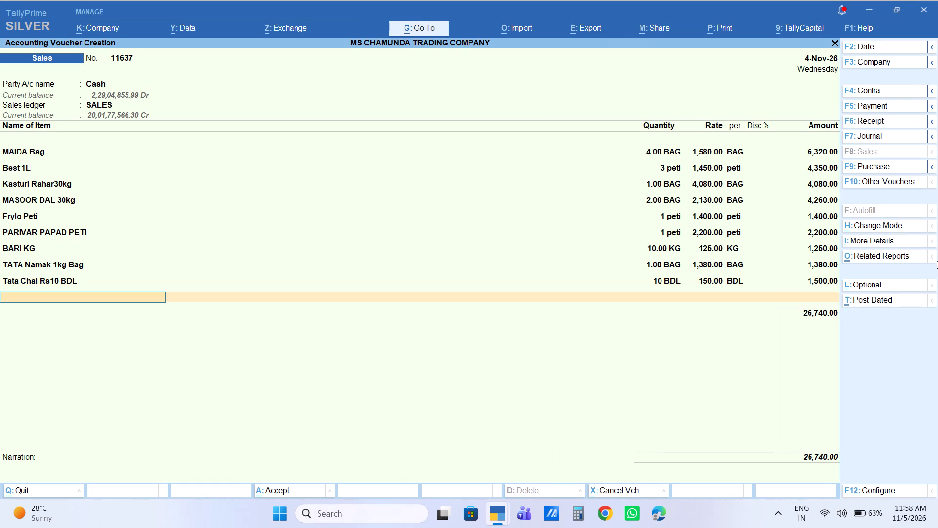
# Set the quantity of Tata Chai Rs10 BDL to 1 BDL, keeping the rate of 150.00.
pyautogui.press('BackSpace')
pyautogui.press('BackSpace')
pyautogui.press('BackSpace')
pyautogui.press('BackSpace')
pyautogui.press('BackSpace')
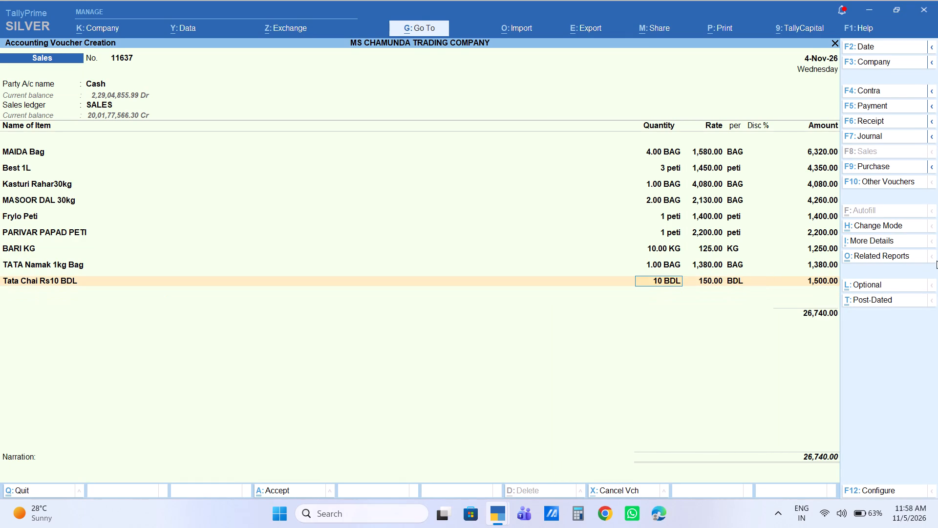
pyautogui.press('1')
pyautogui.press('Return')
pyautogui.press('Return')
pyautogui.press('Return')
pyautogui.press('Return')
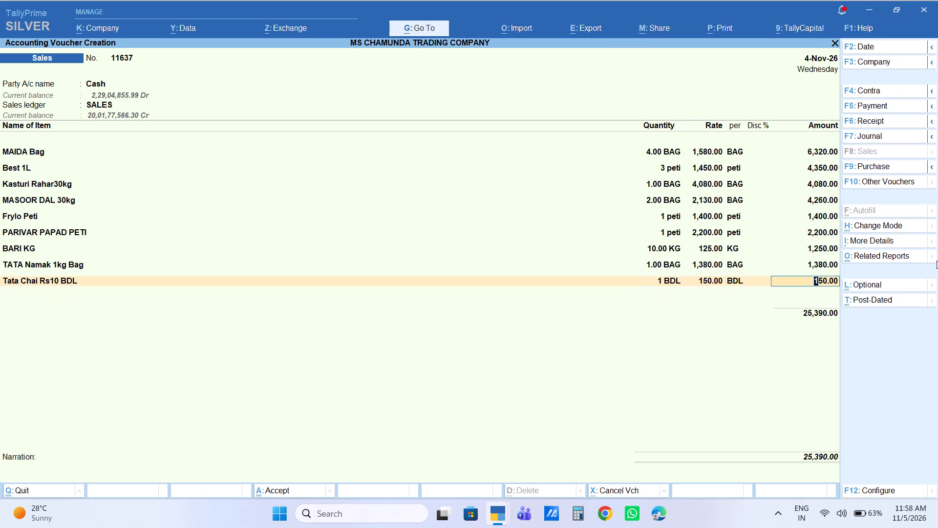
# Add 3 BAG of CHINI SF 50kg, accepting the rate of 3,250.00 per BAG.
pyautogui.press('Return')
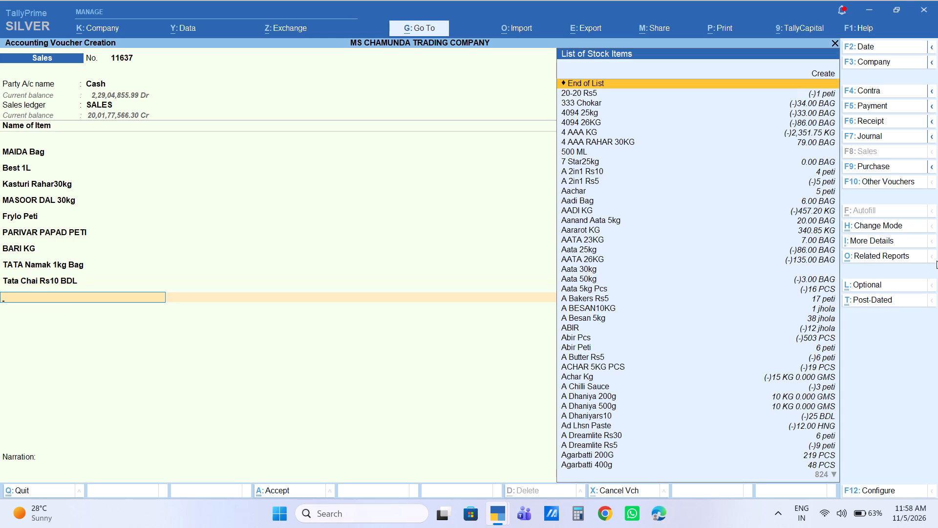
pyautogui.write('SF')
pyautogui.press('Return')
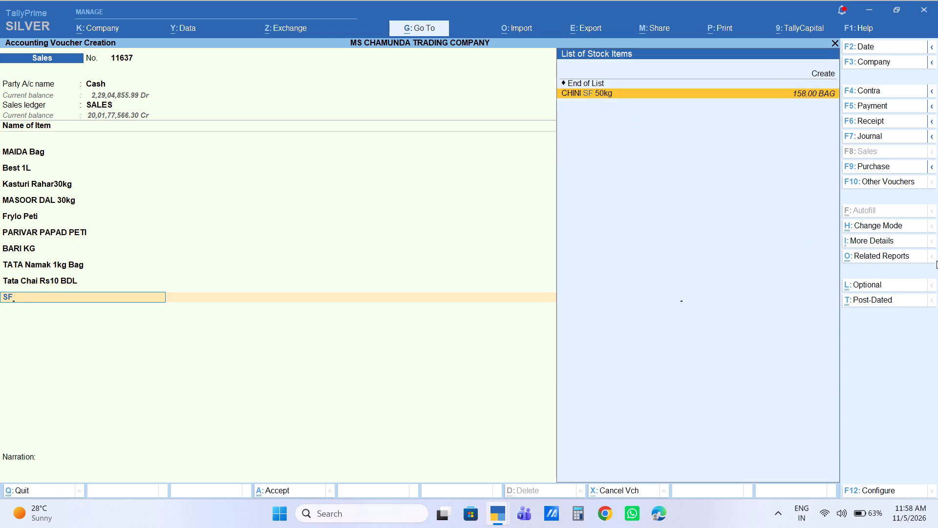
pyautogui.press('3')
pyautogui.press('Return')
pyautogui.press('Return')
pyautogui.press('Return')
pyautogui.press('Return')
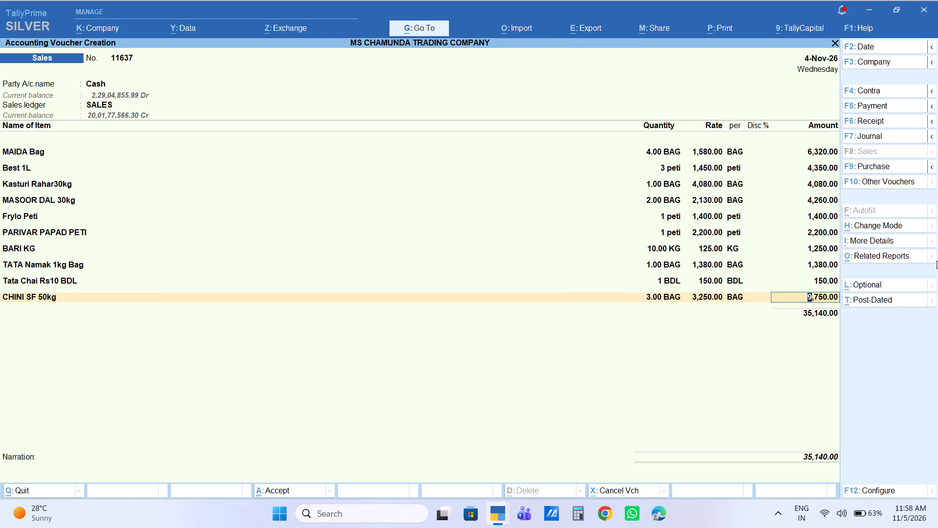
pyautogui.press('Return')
# Add 2 peti of SALONI 500ML PETI with an amount of 7,100.
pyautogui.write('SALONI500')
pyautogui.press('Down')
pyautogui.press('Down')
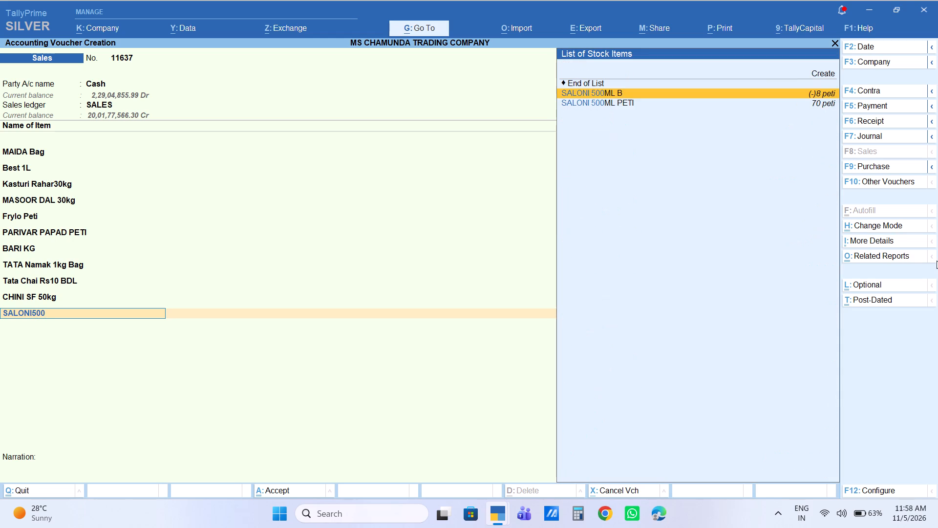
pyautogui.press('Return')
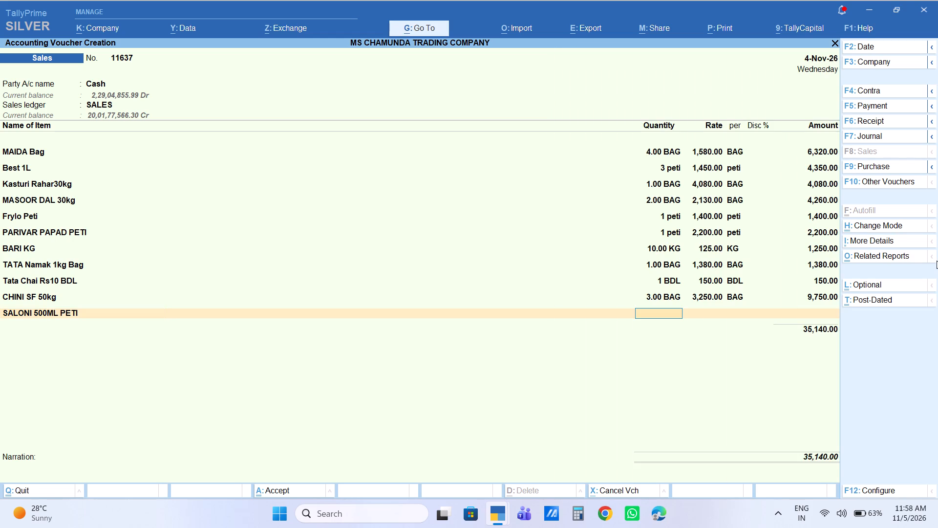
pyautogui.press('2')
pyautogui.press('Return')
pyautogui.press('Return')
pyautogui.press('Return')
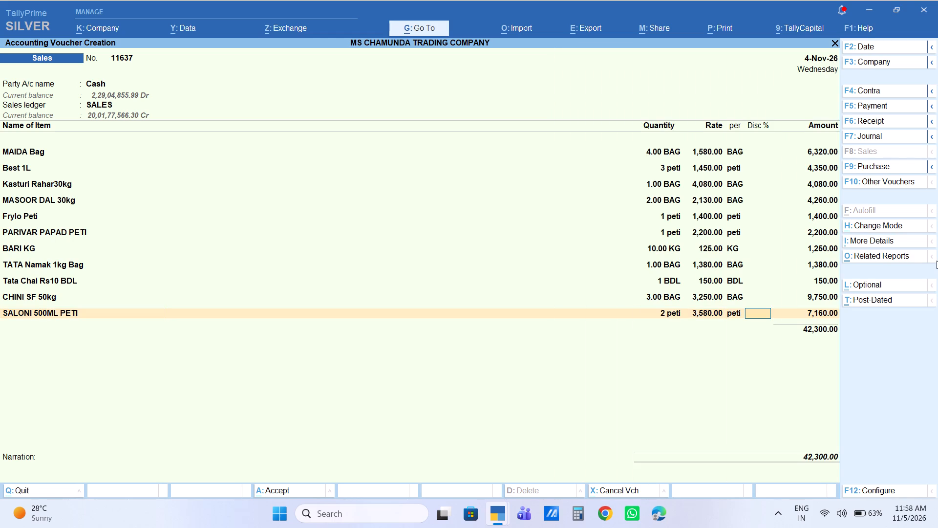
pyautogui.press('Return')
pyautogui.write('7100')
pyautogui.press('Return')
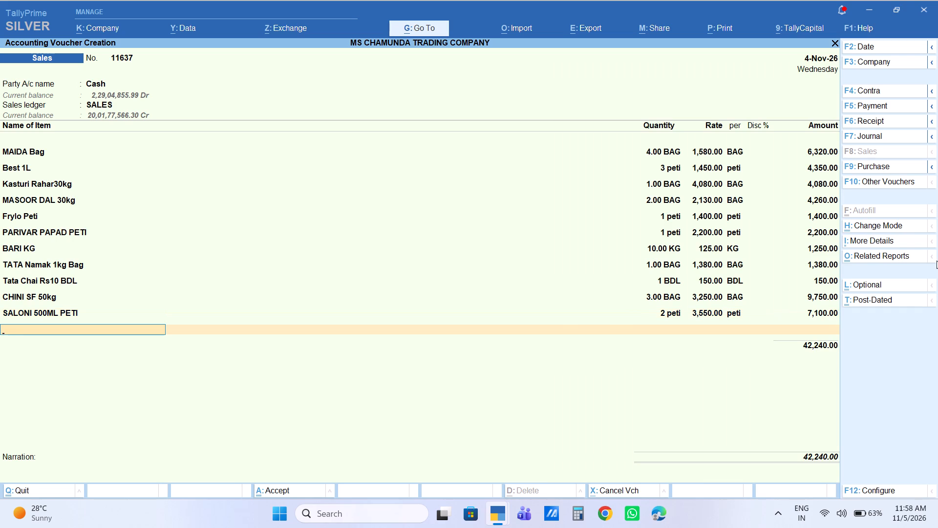
# Add 2 peti of SALONI 1L PETI, accepting the rate of 3,136.00 per peti.
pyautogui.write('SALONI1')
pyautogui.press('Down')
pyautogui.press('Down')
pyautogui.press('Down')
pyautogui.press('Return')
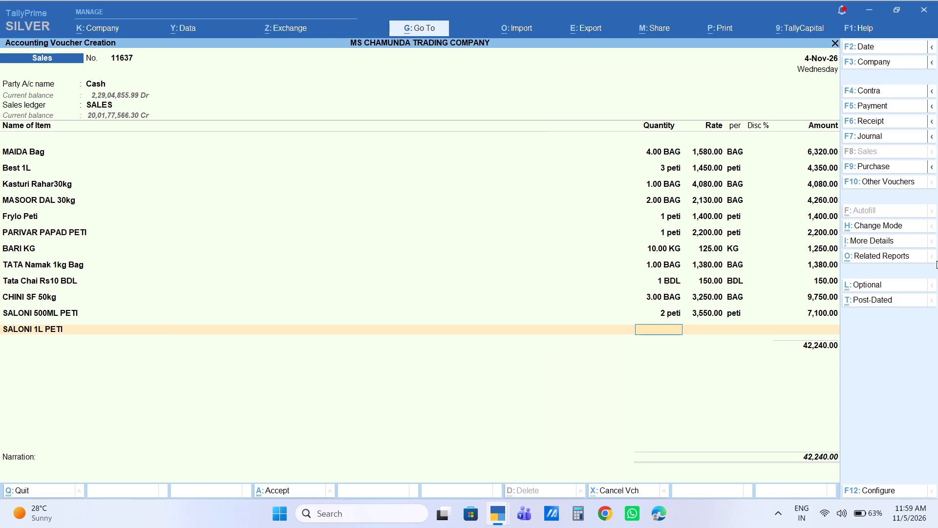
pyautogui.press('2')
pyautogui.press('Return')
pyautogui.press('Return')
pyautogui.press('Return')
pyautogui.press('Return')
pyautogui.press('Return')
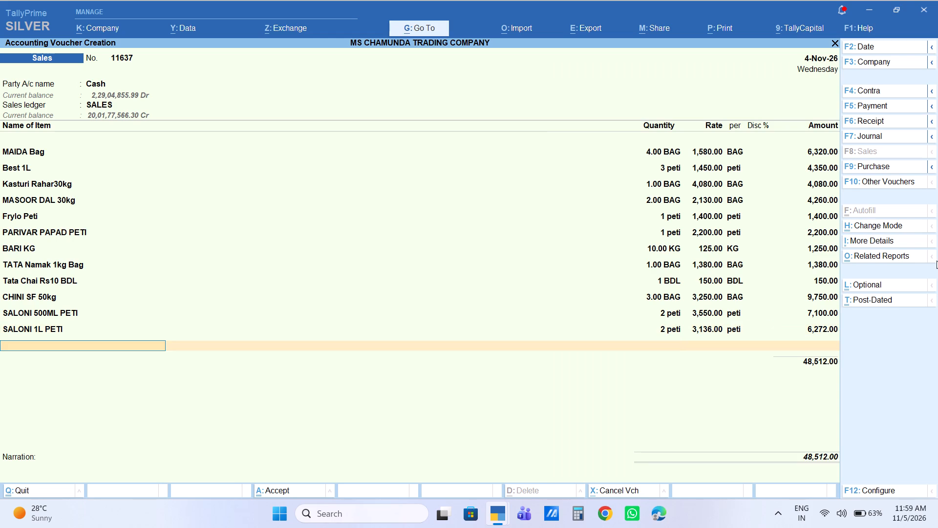
# Set the amount of the SALONI 1L PETI line to 6,280.
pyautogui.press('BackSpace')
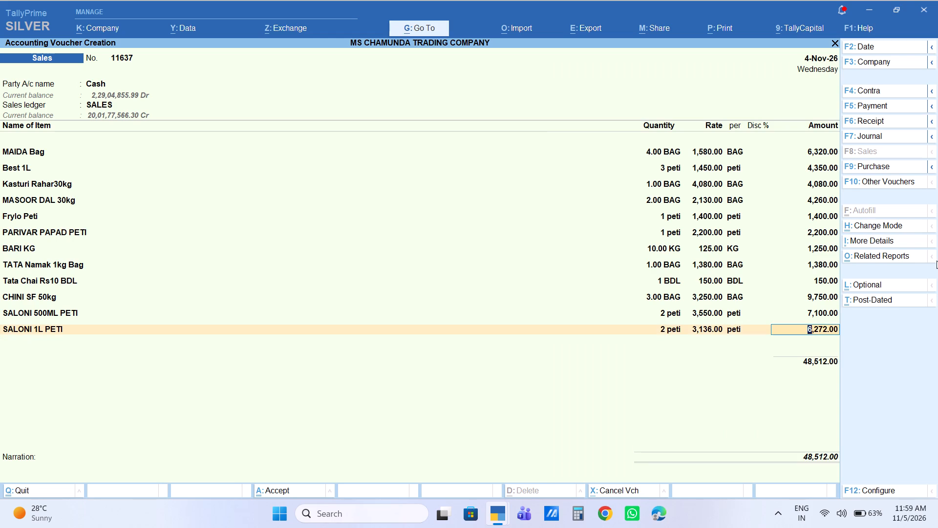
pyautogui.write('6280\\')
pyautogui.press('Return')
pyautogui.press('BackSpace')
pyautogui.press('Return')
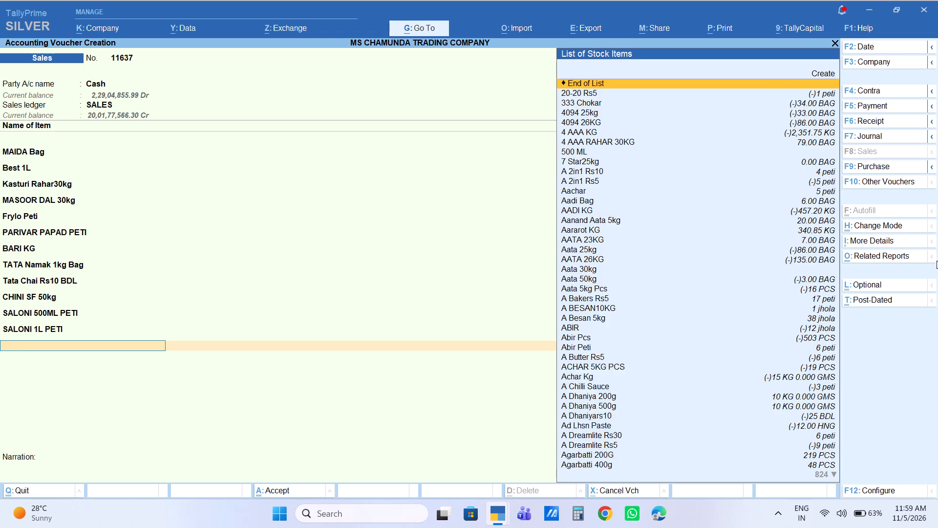
# Add 1 peti of SALONI 200ML with an amount of 2,560.
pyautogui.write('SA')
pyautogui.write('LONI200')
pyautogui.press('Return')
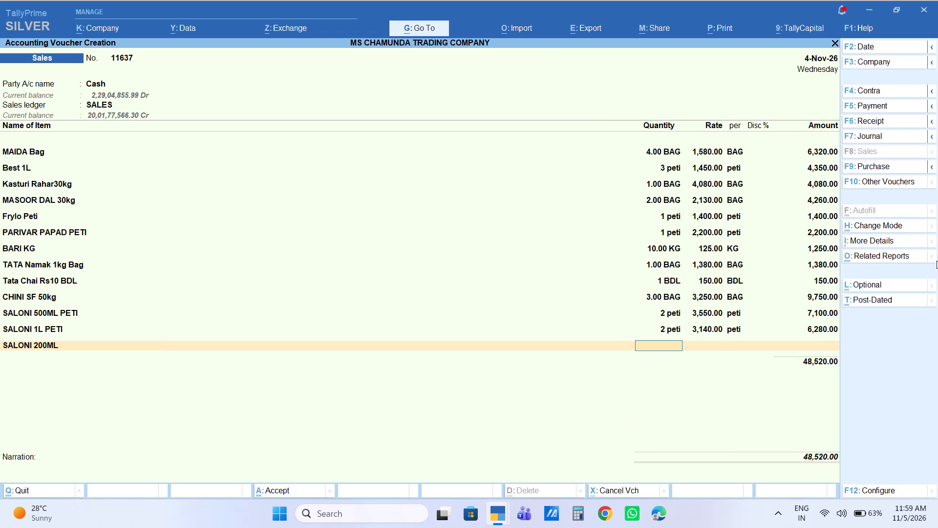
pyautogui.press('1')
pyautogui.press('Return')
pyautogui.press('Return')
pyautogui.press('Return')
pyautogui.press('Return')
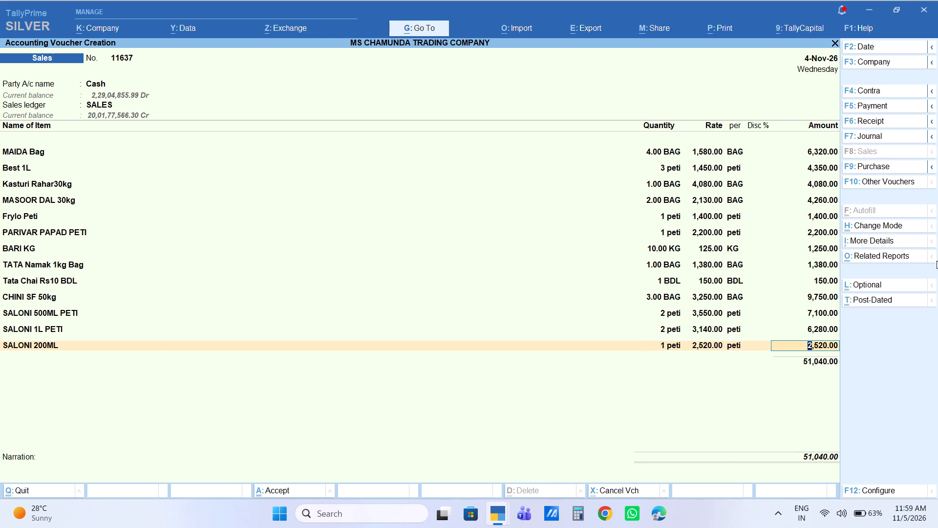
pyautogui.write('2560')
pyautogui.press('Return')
# End the item list and add a Labour Charge of 65.
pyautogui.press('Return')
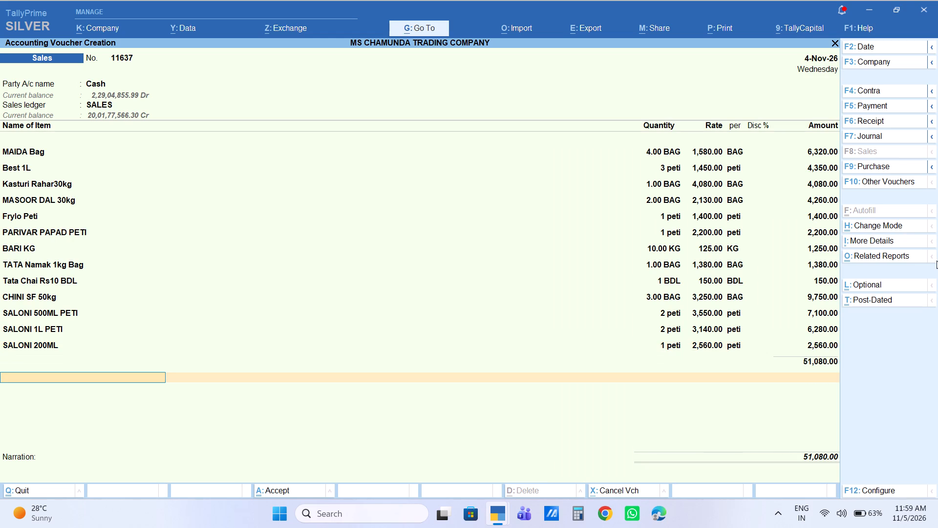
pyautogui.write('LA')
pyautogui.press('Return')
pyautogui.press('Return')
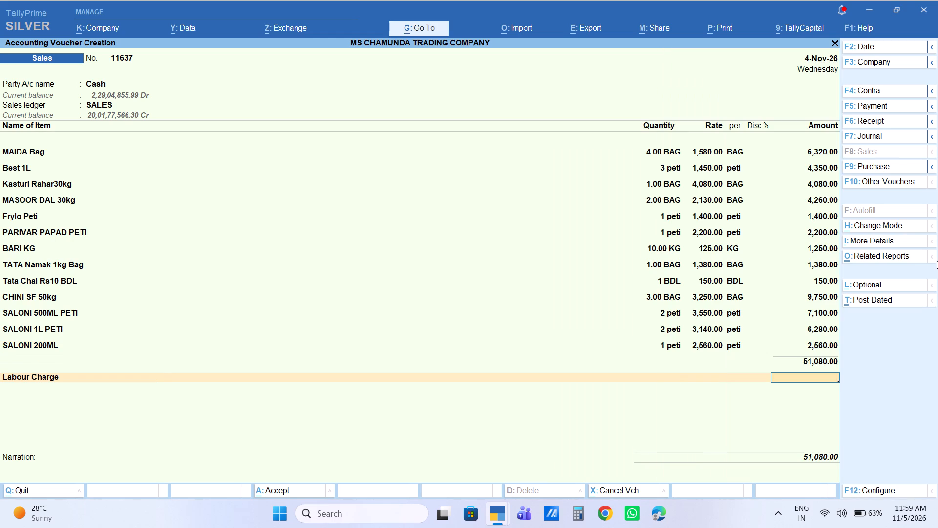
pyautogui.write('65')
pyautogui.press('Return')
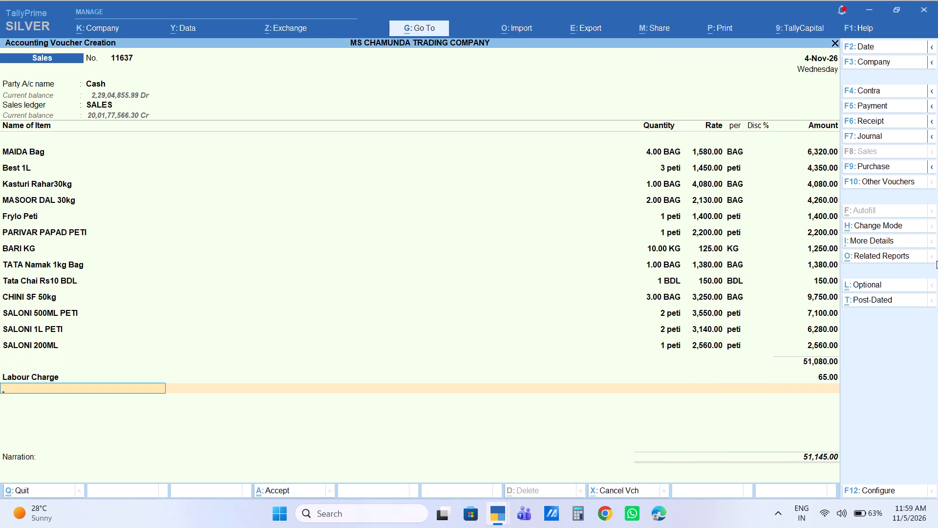
# Check the entered item lines and set the quantity of TATA Namak 1kg Bag to 2 BAG, keeping the rate of 1,380.00.
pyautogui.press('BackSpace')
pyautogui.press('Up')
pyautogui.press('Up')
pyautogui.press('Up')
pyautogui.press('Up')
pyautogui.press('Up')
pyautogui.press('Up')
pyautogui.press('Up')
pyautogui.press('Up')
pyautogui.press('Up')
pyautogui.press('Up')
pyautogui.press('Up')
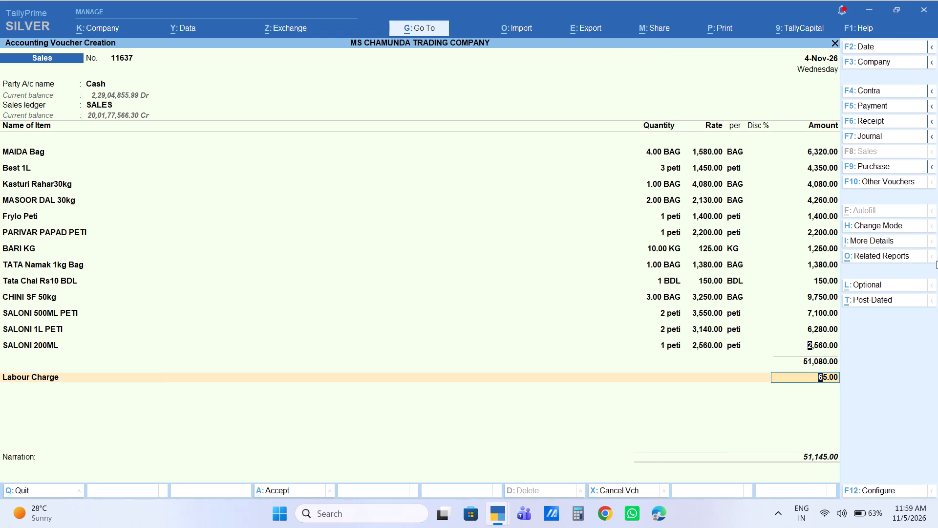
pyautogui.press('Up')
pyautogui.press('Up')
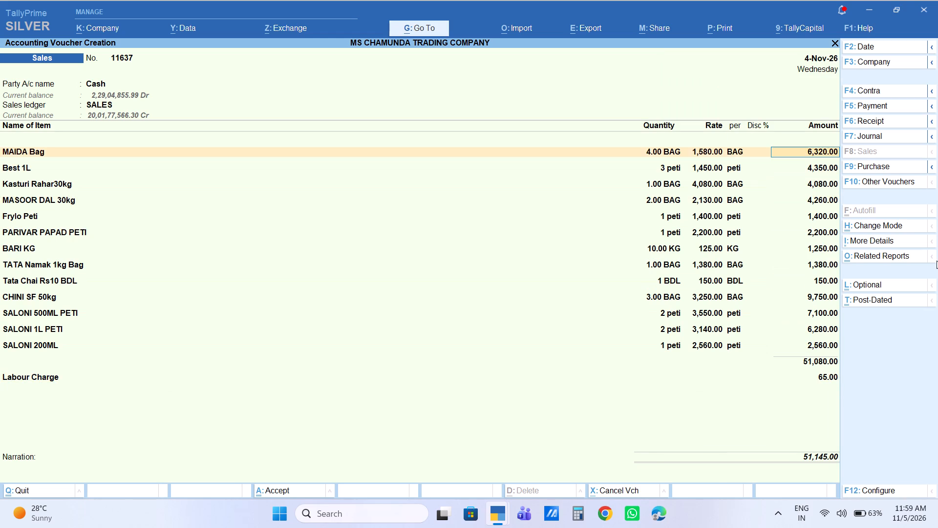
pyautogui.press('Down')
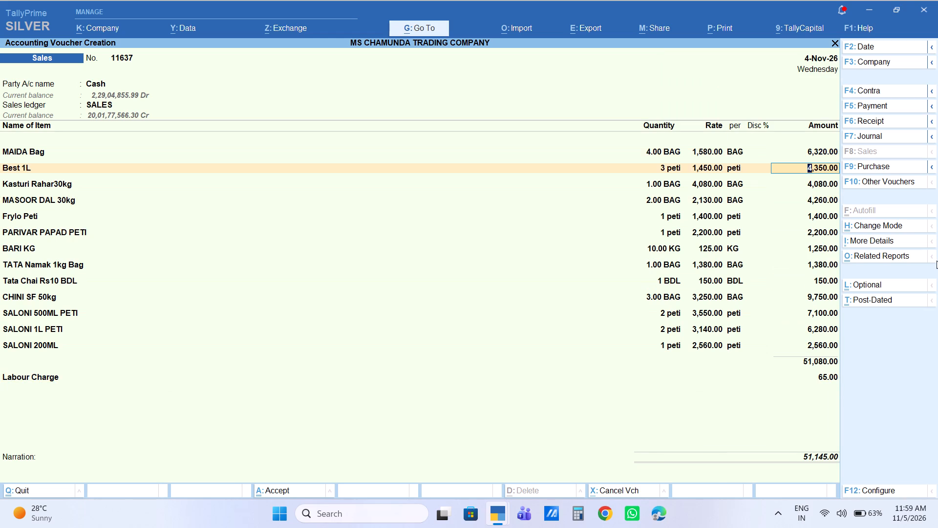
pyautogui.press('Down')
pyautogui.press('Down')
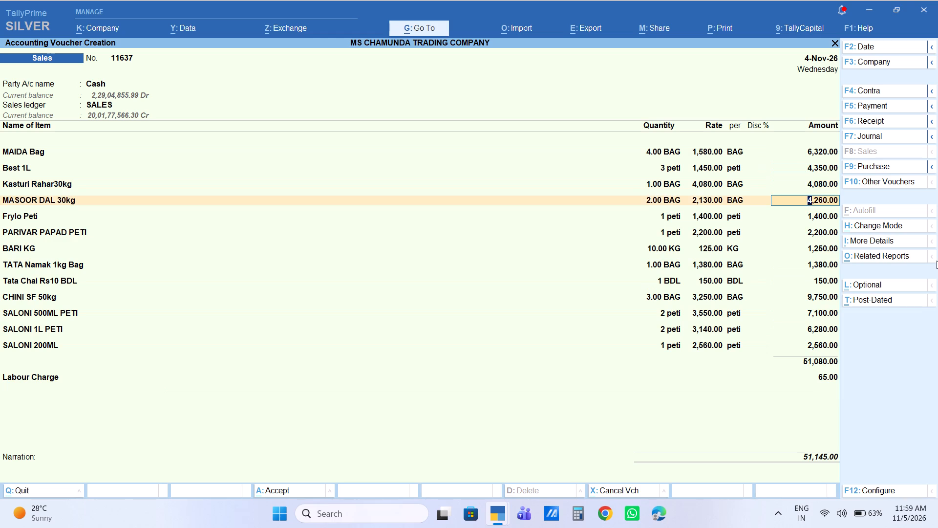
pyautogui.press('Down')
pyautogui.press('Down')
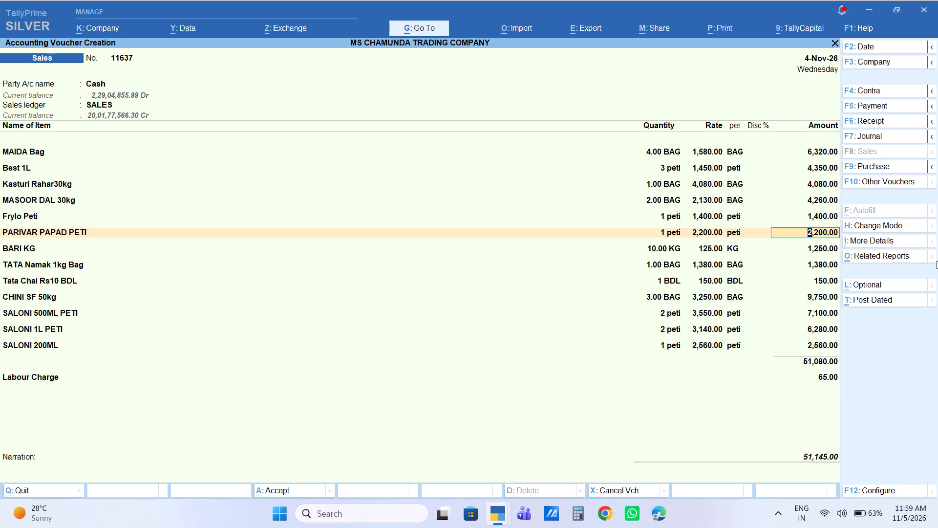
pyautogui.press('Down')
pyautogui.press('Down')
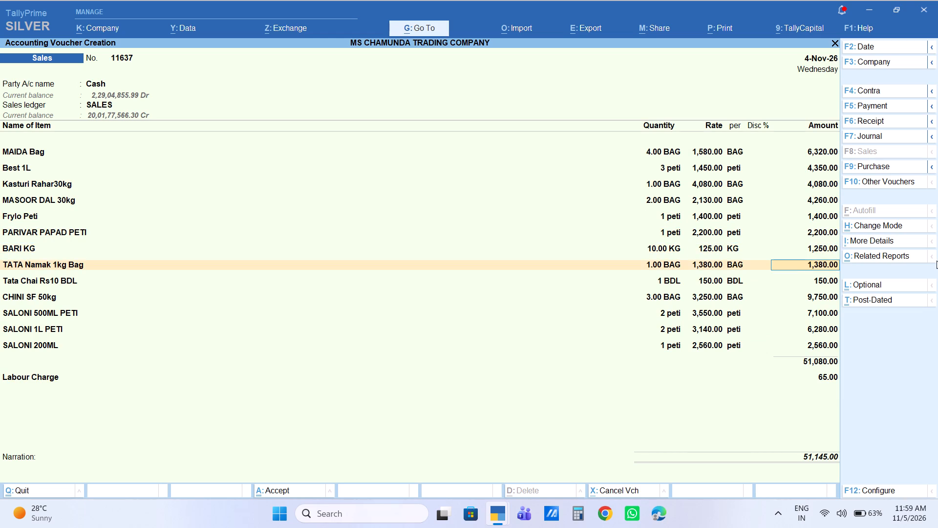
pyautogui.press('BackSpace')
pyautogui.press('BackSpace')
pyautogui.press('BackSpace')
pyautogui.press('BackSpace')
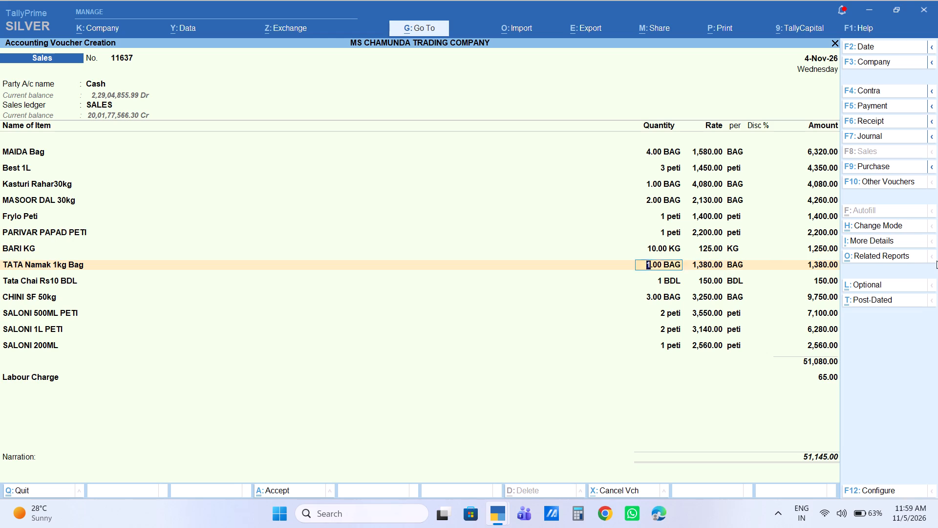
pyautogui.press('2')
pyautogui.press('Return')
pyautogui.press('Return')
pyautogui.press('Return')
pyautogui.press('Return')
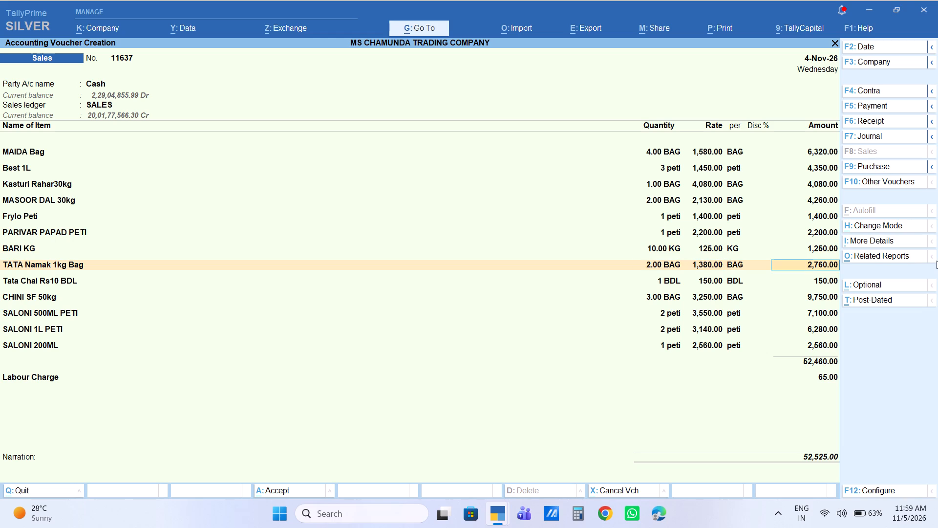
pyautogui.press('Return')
# Set the quantity of Tata Chai Rs10 BDL to 10 BDL, keeping the rate of 150.00.
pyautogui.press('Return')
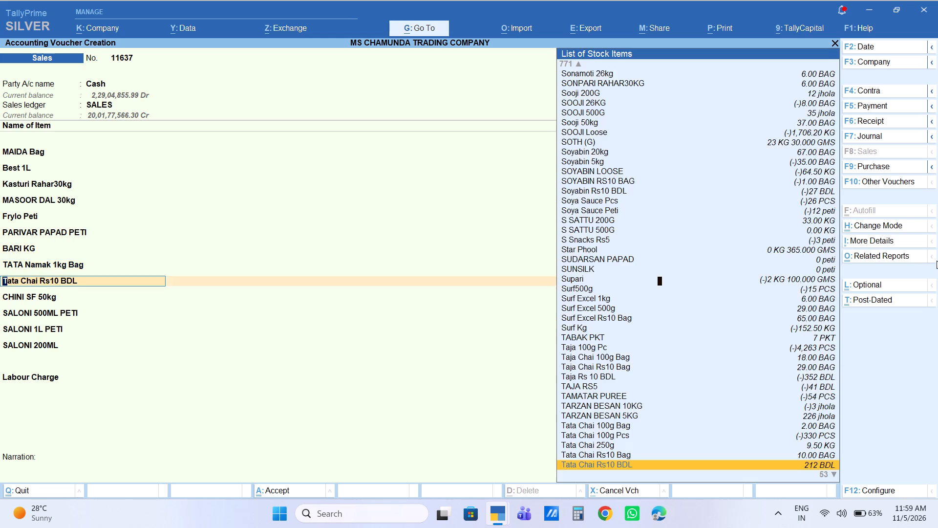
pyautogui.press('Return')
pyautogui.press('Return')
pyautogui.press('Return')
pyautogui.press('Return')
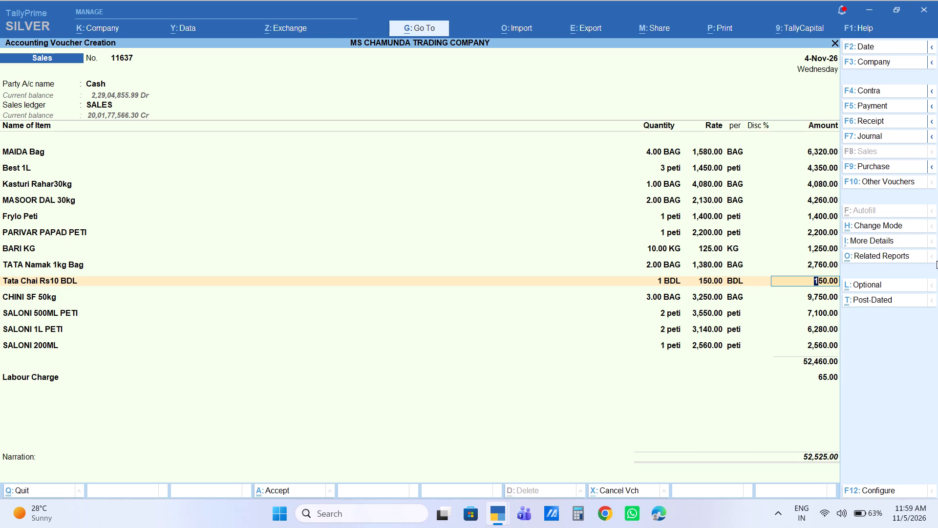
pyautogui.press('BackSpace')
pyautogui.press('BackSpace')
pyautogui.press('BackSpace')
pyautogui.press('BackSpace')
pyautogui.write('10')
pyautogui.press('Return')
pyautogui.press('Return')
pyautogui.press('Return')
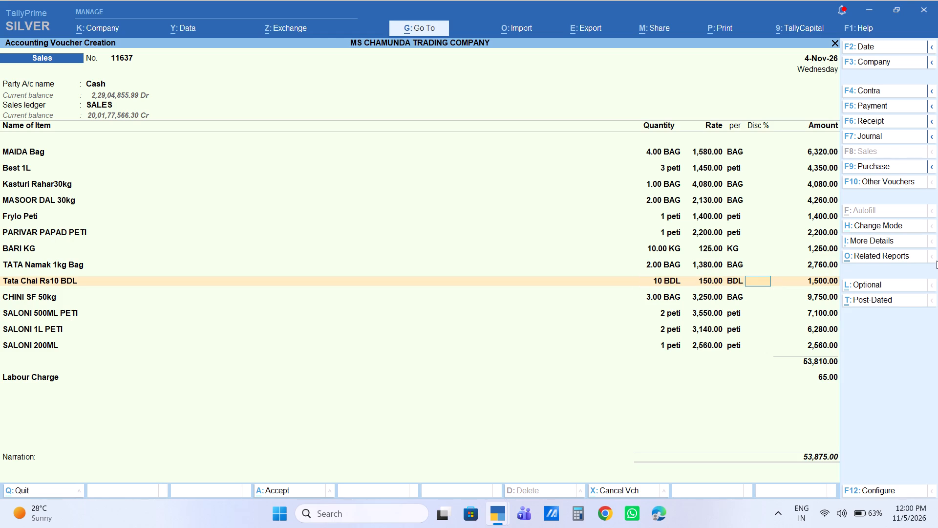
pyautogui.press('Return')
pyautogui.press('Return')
# Keep the remaining item lines and the Labour Charge as entered, leave the narration empty, and save sales voucher 11637.
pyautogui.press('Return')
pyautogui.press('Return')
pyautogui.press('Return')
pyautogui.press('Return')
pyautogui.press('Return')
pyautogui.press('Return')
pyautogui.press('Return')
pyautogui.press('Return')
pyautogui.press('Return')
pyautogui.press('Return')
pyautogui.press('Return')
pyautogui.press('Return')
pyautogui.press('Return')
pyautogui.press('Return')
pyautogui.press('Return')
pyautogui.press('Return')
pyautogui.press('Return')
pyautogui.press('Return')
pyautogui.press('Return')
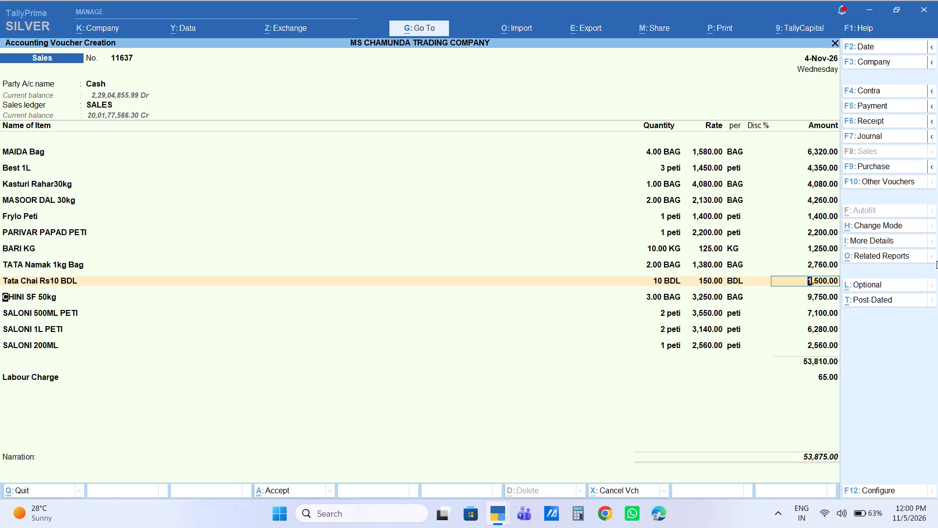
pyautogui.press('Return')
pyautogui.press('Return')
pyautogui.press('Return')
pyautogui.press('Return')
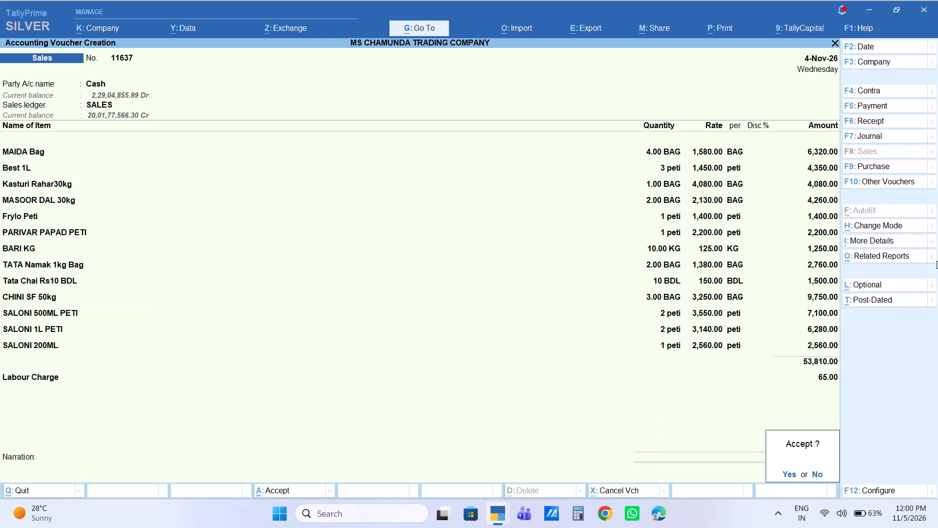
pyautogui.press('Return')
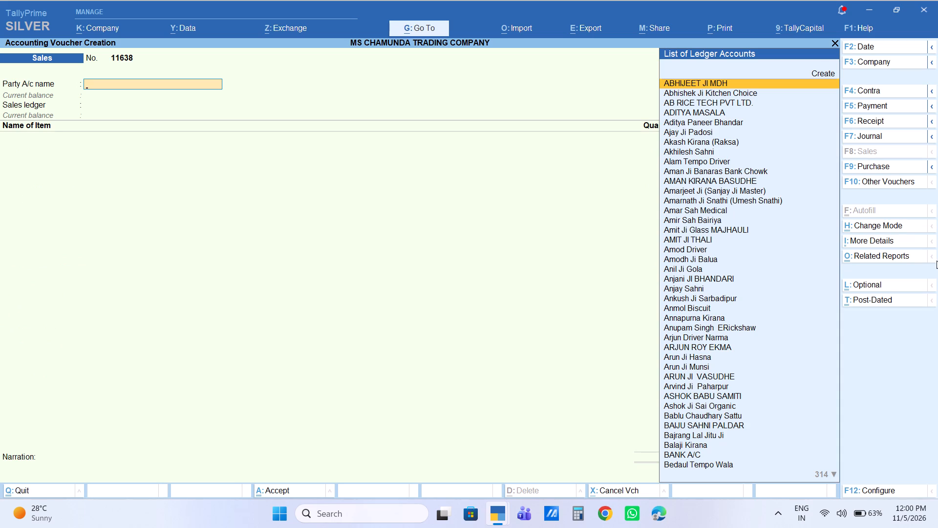
# Start sales voucher 11638 with Cash as the party account and SALES as the sales ledger, accepting the default party details.
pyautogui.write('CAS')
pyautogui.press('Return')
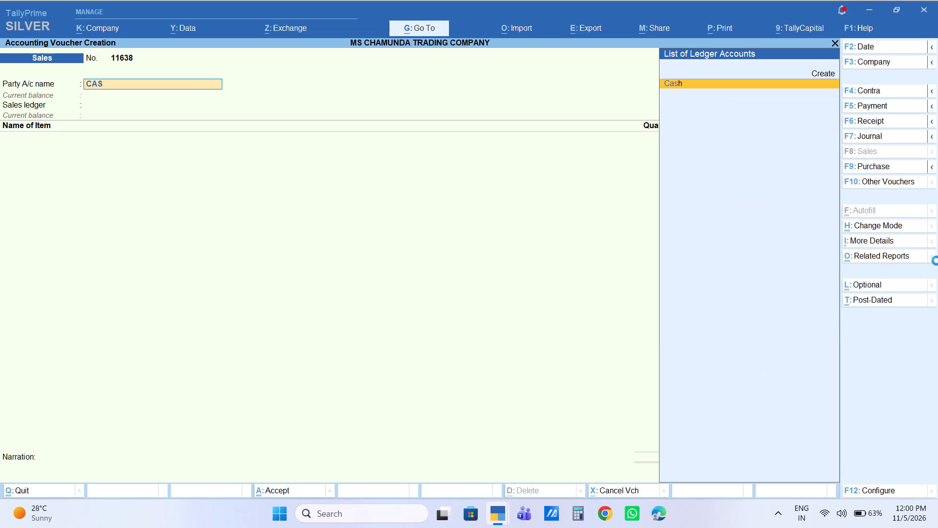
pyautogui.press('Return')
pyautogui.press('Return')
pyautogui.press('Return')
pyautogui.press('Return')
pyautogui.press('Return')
# Add 1 peti of PUNJABI PAPAD PETI with an amount of 700.00 and save sales voucher 11638.
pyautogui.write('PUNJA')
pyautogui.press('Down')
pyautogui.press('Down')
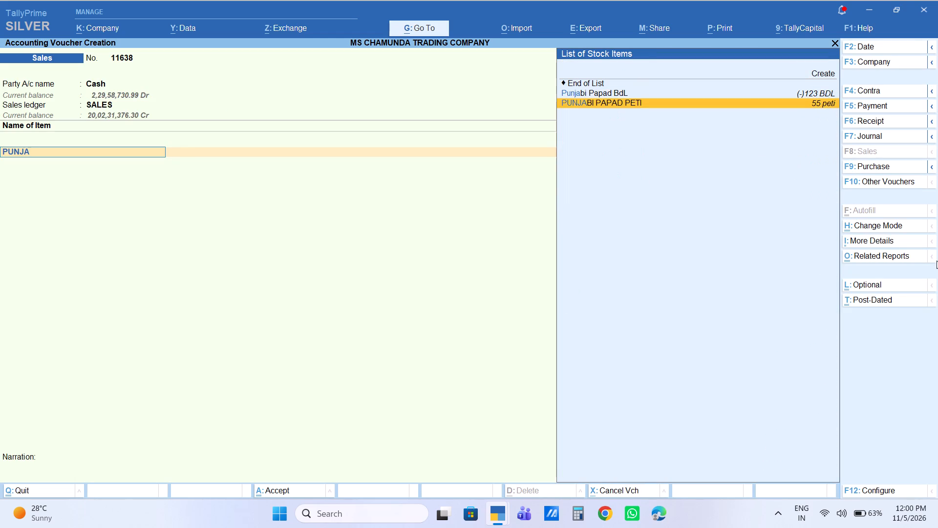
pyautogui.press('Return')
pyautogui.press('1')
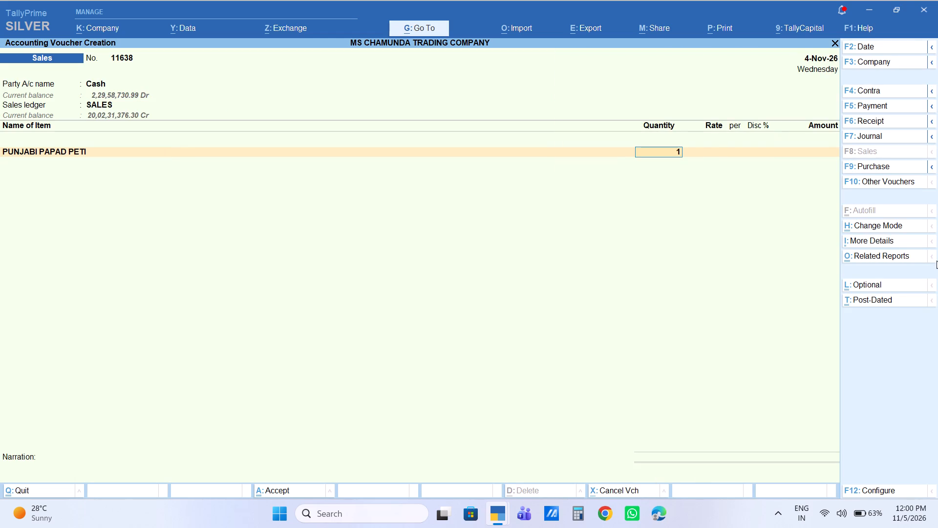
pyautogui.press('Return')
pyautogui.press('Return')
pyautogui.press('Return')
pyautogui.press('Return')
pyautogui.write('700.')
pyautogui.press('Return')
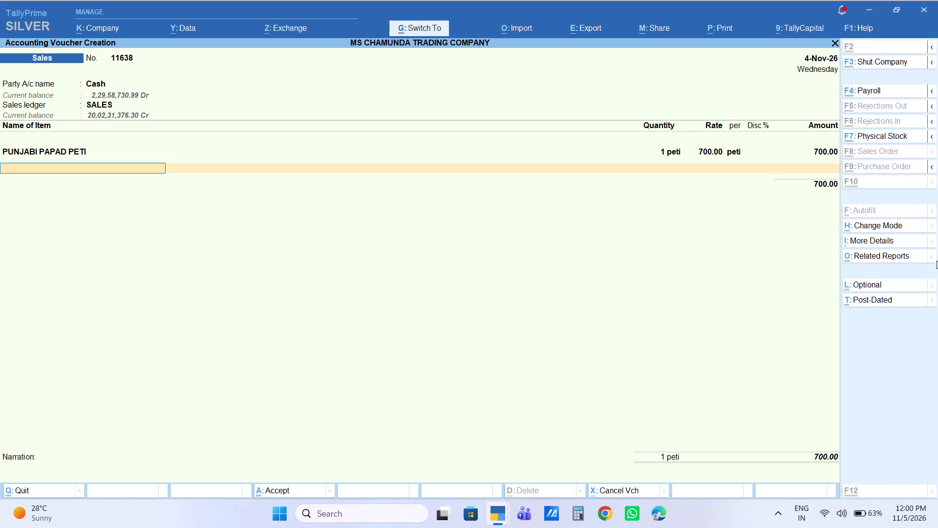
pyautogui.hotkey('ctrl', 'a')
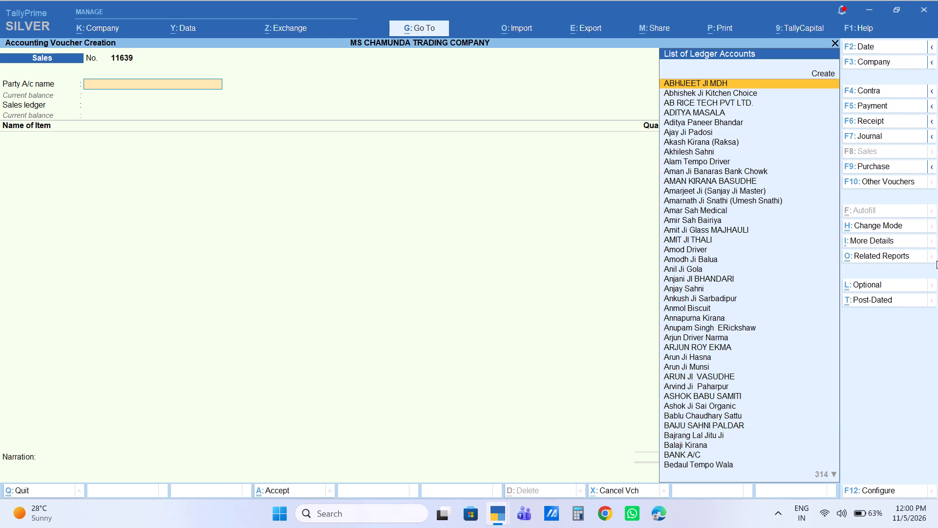
# Start sales voucher 11639 with Cash as the party account, the buyer's name and locality as bill-to, and SALES as the sales ledger.
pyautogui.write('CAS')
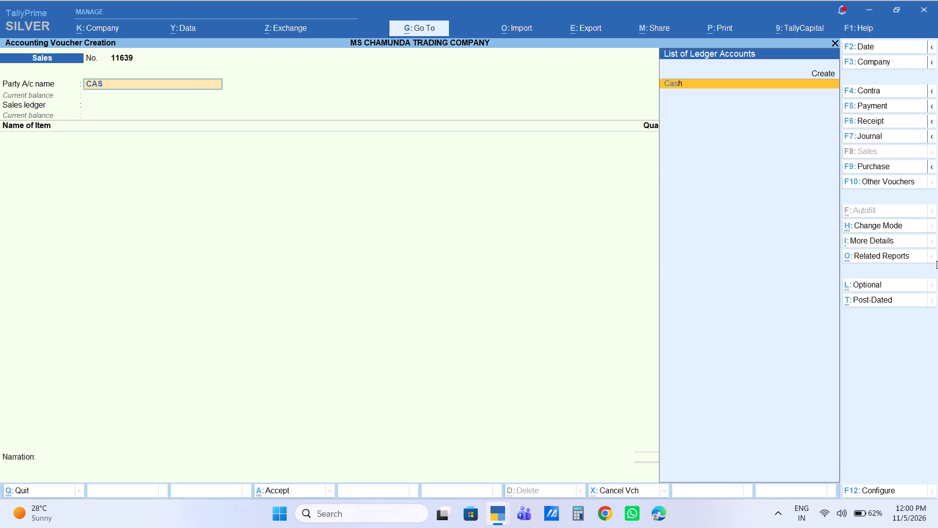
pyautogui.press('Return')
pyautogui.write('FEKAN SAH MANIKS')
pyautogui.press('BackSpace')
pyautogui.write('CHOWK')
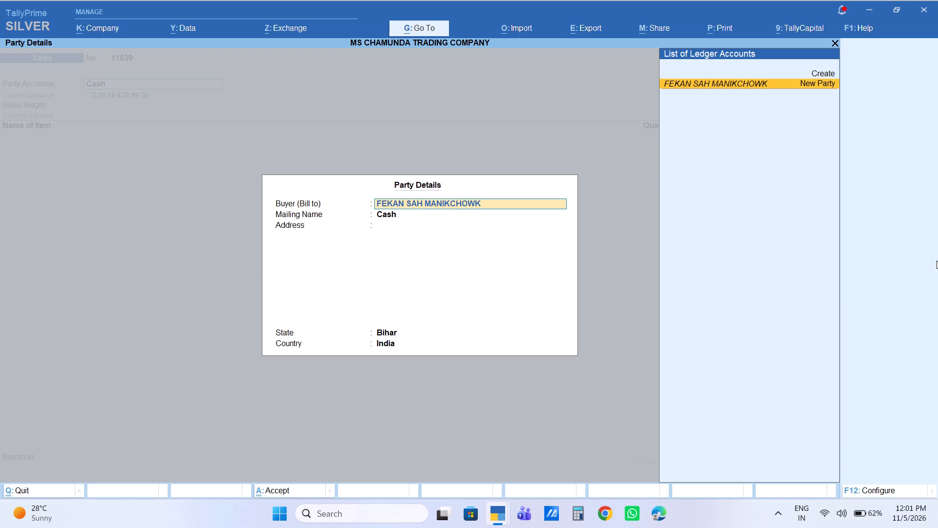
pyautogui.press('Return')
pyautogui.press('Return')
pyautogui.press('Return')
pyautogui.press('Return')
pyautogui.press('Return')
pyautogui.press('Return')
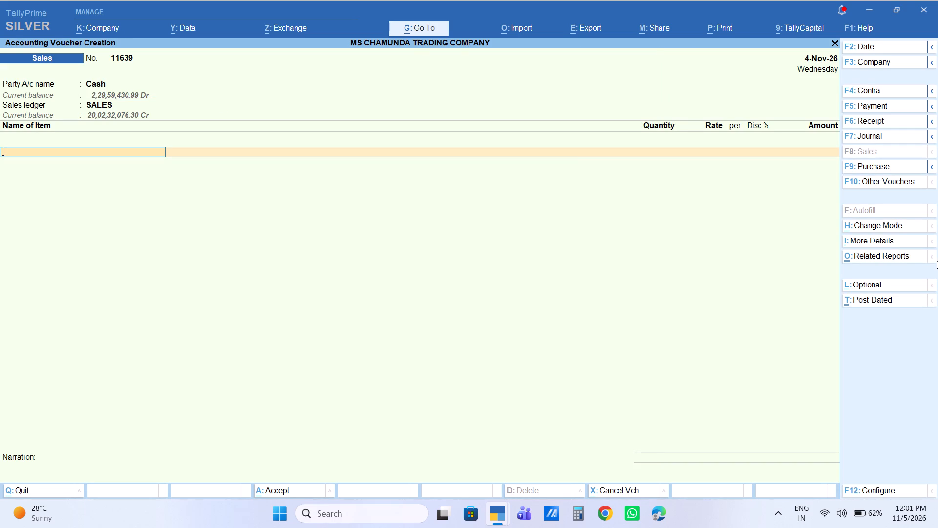
# Add Saunf Mota KG to the voucher with a quantity of 1 KG and an amount of 180.00.
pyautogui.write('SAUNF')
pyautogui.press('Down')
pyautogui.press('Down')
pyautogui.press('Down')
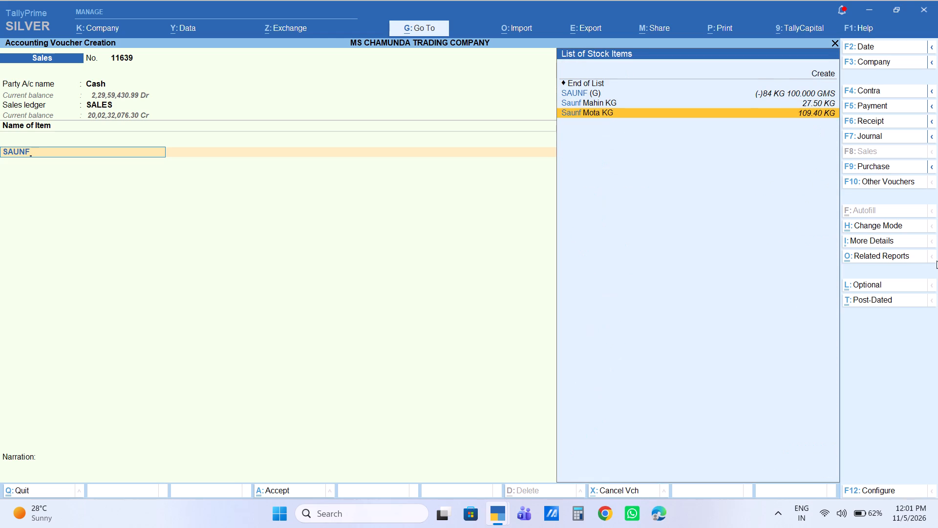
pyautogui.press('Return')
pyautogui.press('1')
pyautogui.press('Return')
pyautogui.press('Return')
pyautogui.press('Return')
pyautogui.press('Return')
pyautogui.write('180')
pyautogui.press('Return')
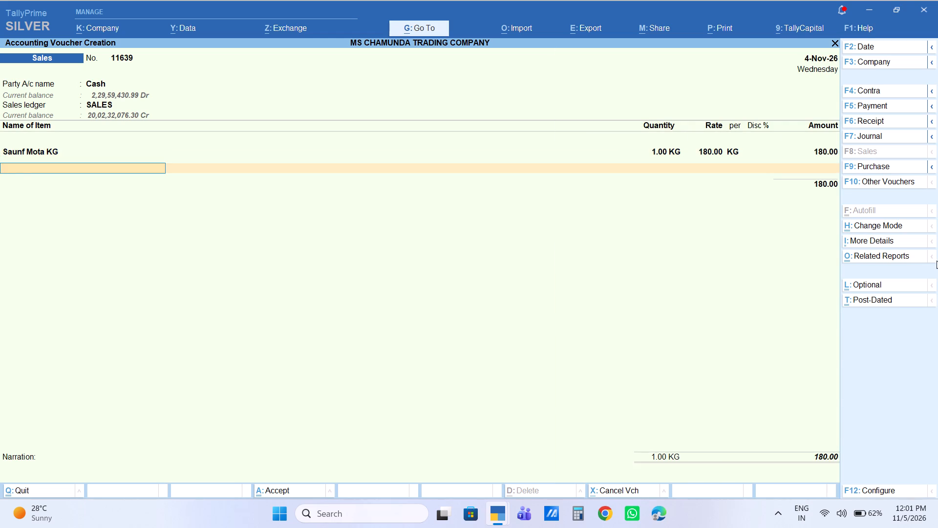
# Add 1 BDL of Taja Rs 10 BDL, keeping the rate of 260.00.
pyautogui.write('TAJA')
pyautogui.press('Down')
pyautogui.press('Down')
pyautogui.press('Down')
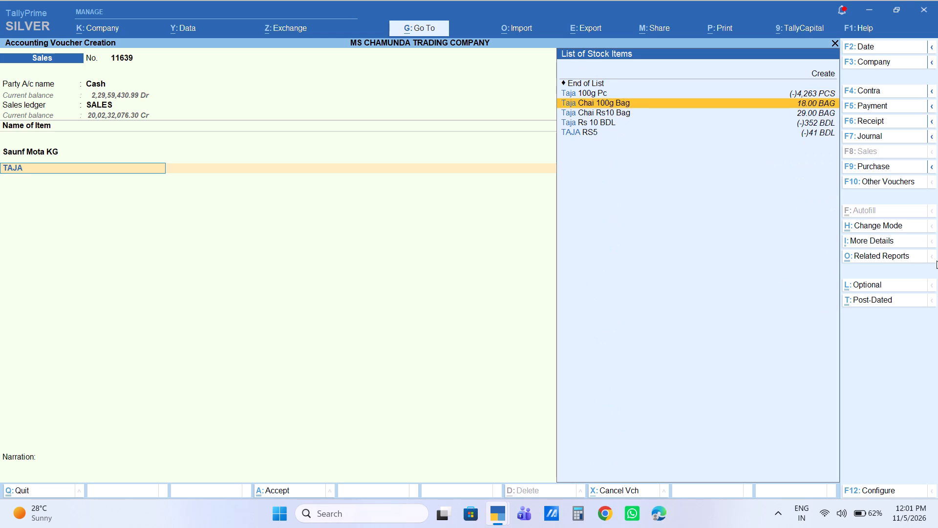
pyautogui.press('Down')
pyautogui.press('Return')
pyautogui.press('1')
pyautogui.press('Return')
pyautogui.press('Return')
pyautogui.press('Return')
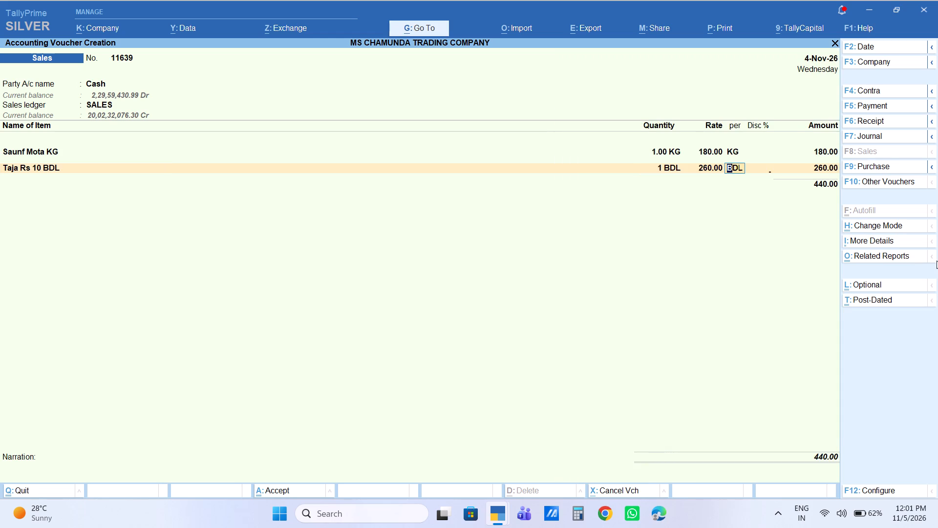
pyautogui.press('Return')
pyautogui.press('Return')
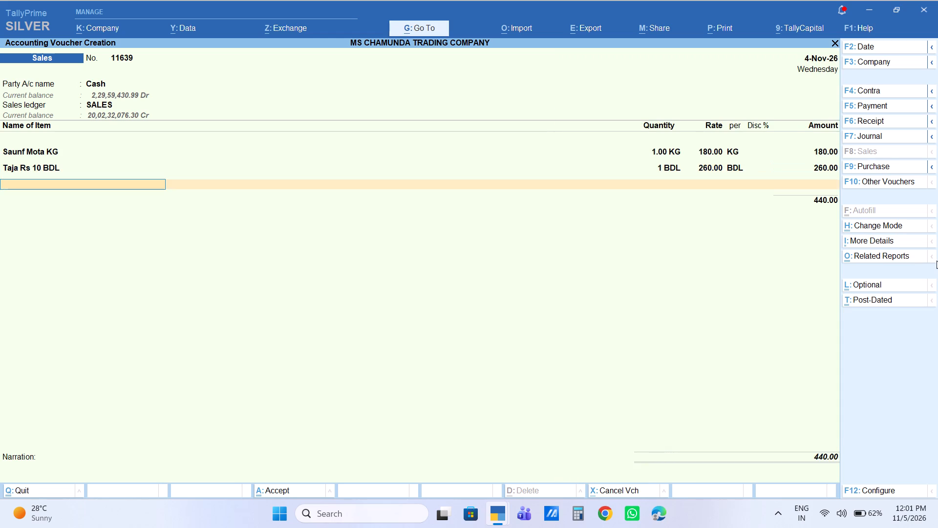
# Add 25 PCS of Taja 100g Pc and set the line amount to 563.00.
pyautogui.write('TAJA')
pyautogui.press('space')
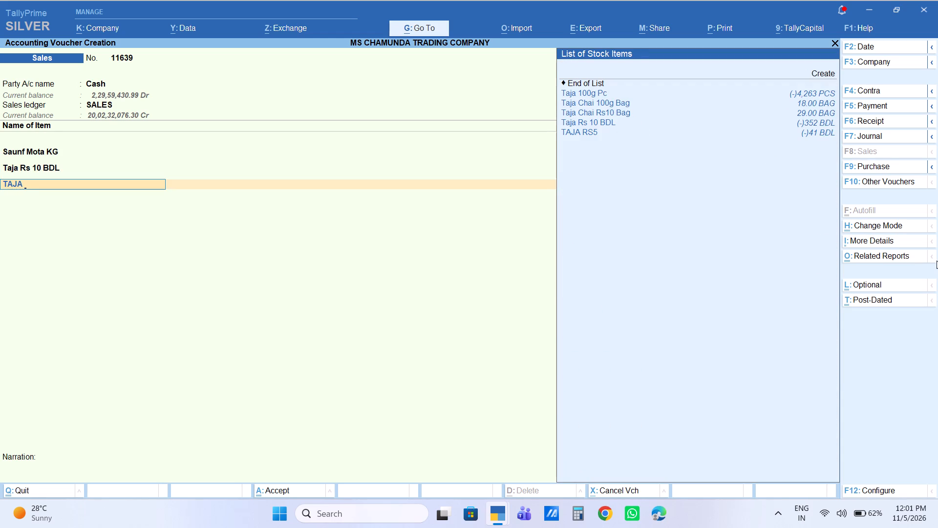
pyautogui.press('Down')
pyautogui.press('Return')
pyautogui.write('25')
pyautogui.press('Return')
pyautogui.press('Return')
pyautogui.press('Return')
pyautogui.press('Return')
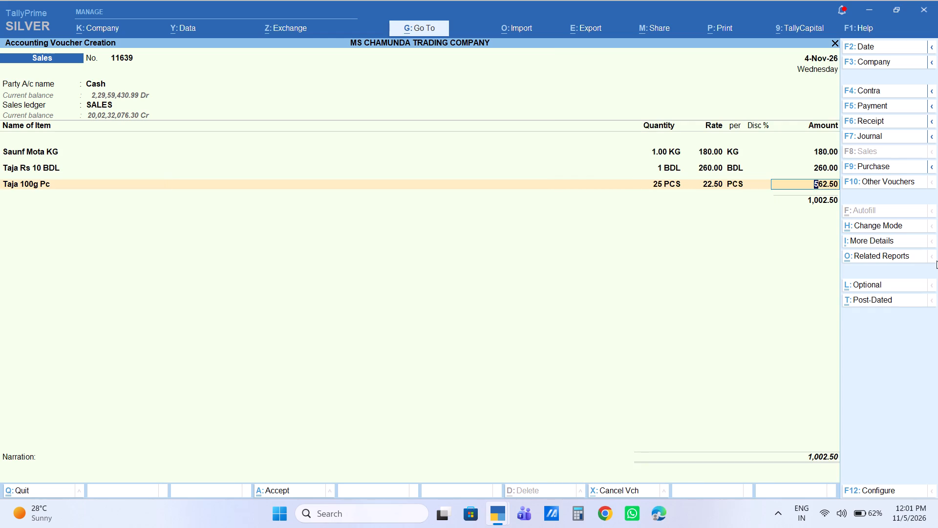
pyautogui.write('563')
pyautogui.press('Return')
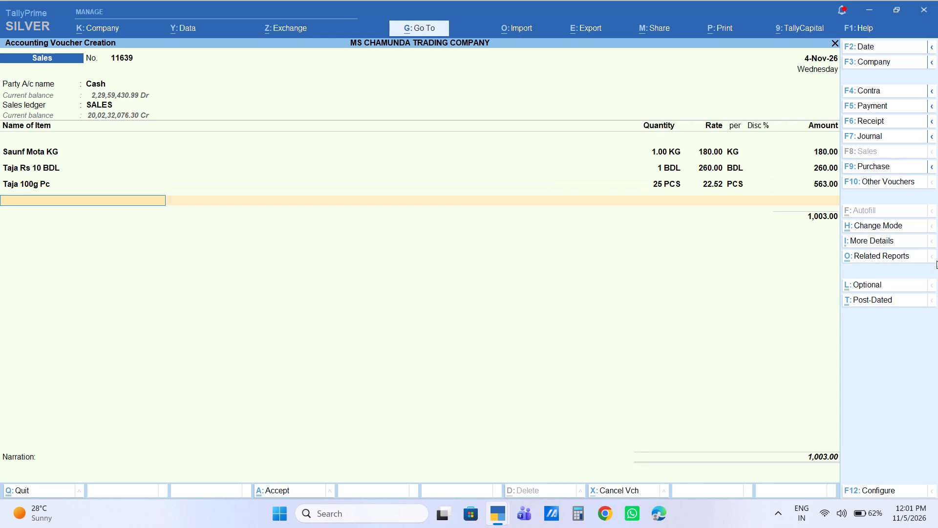
# Add 1 BAG of GOOD LITE500G and set the line amount to 205.00.
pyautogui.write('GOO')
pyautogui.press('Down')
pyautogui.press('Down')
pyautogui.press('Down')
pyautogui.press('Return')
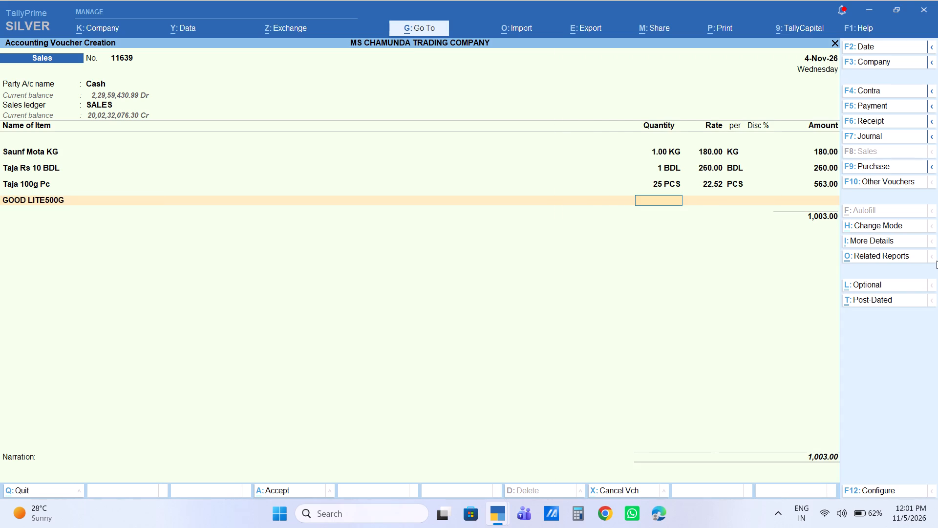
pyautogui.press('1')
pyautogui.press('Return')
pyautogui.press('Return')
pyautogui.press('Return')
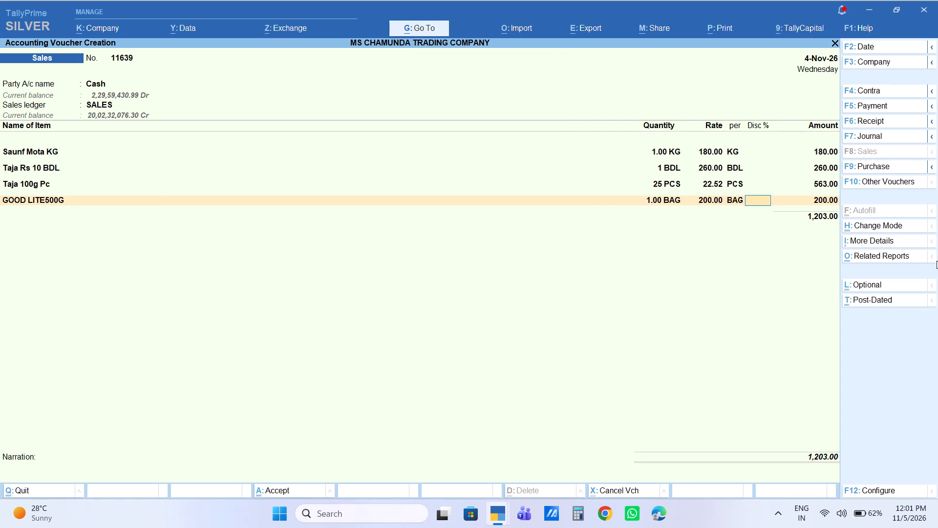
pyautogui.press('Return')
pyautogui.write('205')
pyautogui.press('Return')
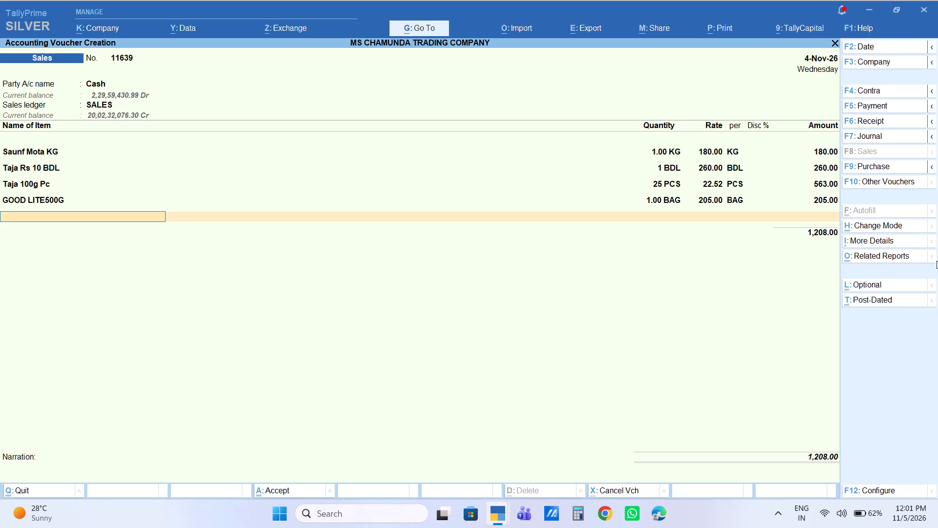
# Add 2 BAG of GOOD LITE 1KG and set the line amount to 390.00.
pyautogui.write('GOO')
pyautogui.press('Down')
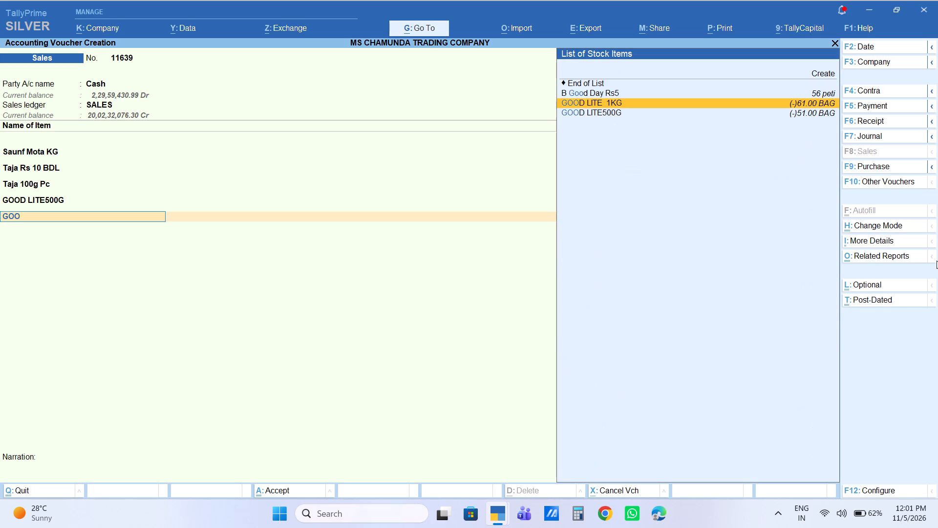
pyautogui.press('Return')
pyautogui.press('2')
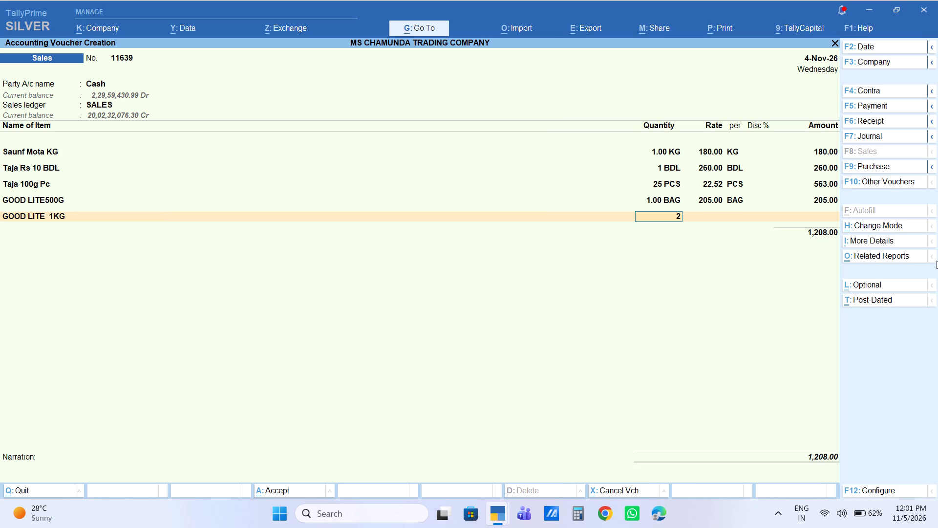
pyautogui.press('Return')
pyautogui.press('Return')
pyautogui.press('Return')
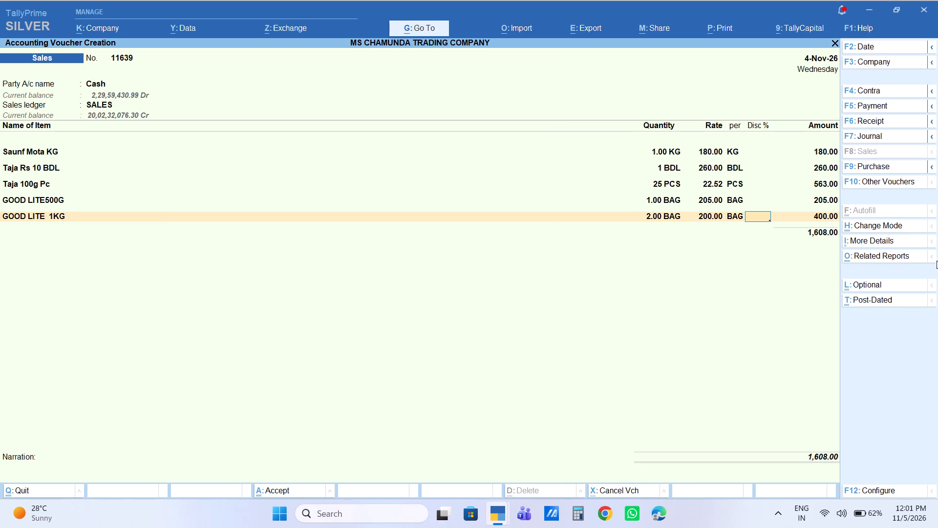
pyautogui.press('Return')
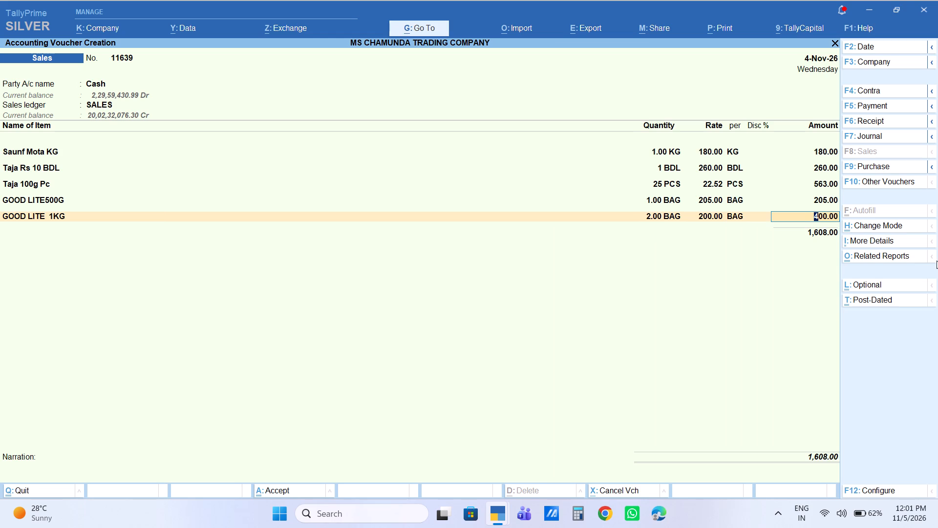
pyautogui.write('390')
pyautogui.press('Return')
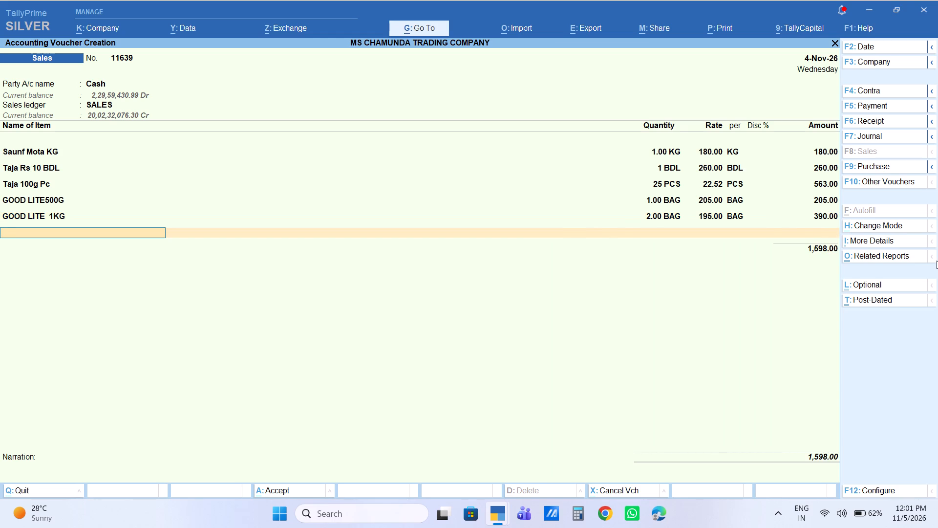
# Add 1 KG of the stock item MARICH, keeping the rate of 850.00.
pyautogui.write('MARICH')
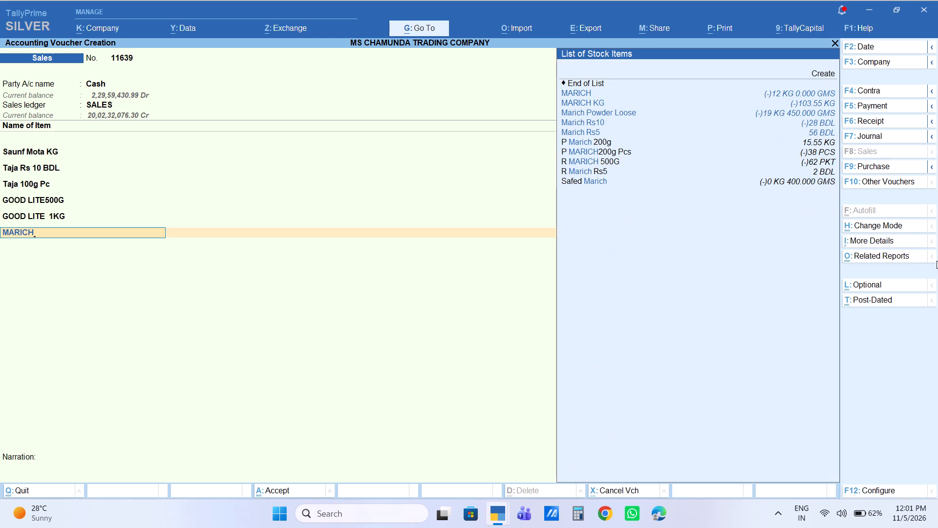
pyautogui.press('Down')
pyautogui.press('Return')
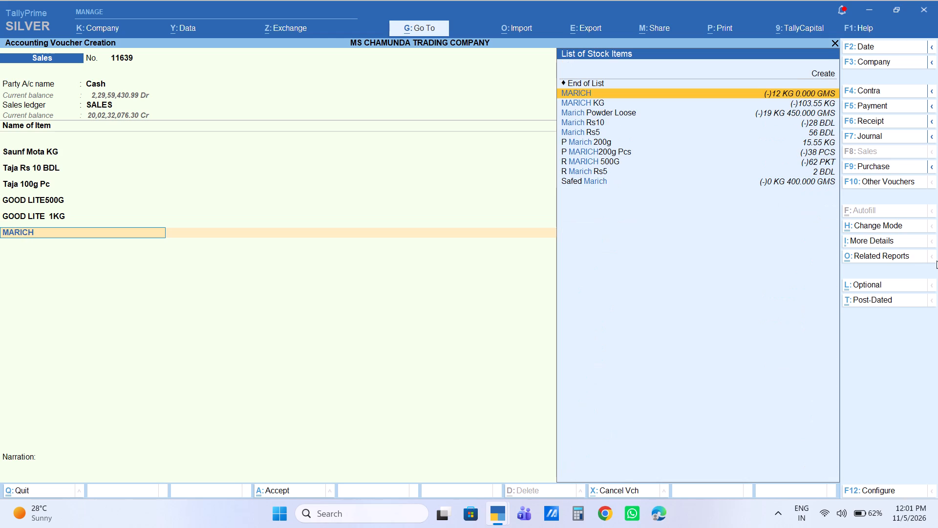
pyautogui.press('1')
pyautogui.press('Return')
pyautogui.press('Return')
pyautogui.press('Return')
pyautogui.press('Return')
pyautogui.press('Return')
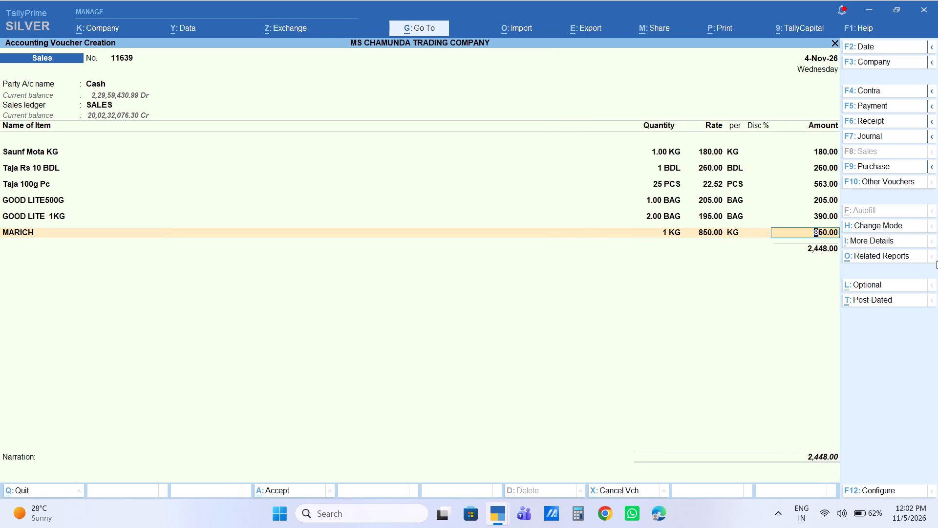
# Add 1 BAG of TATA Namak 1kg Bag and set the line amount to 1,360.00.
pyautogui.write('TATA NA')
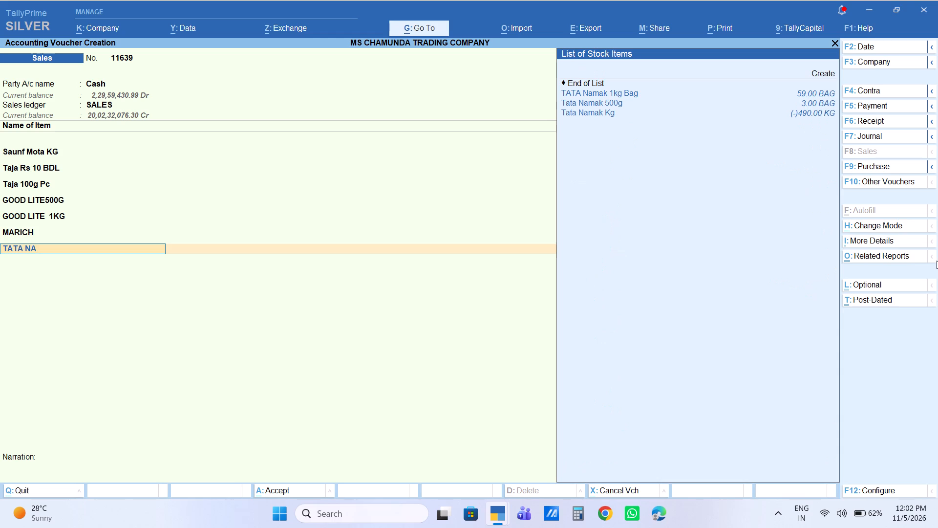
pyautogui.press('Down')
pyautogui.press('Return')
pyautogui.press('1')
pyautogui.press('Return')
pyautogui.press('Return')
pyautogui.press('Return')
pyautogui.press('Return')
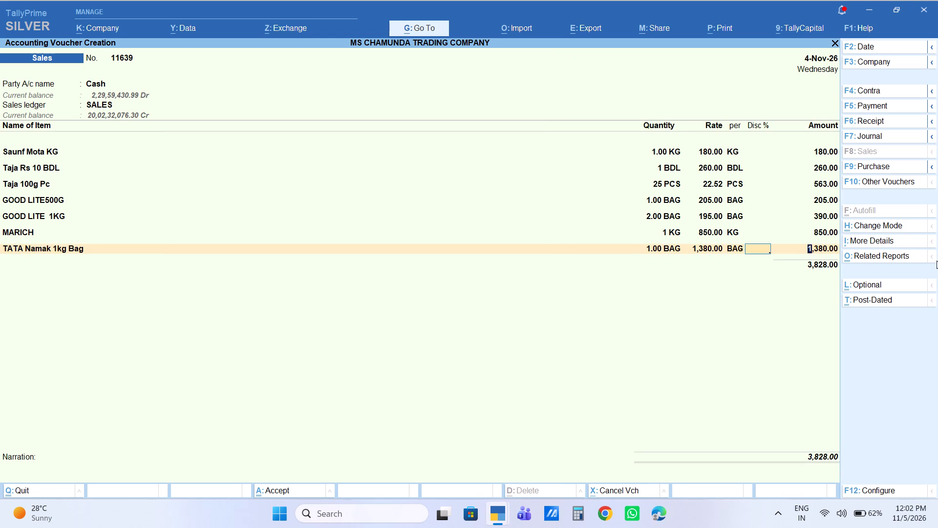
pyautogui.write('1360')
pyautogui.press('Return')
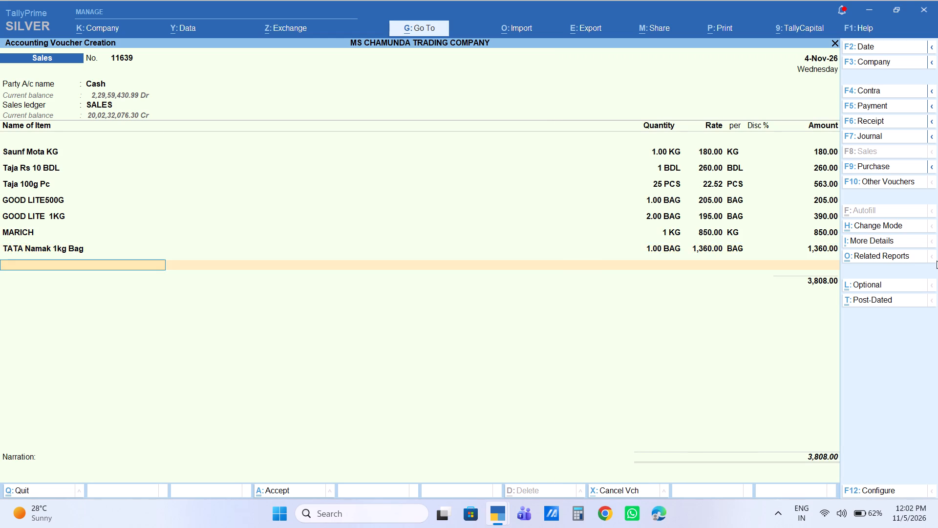
# Add 1 BAG of the stock item Wheel 500Gm, keeping the rate of 1,620.00.
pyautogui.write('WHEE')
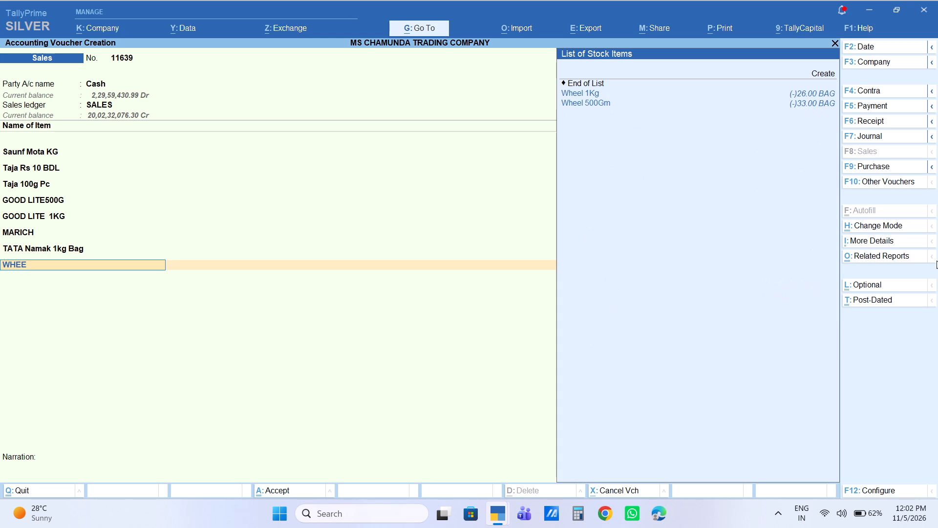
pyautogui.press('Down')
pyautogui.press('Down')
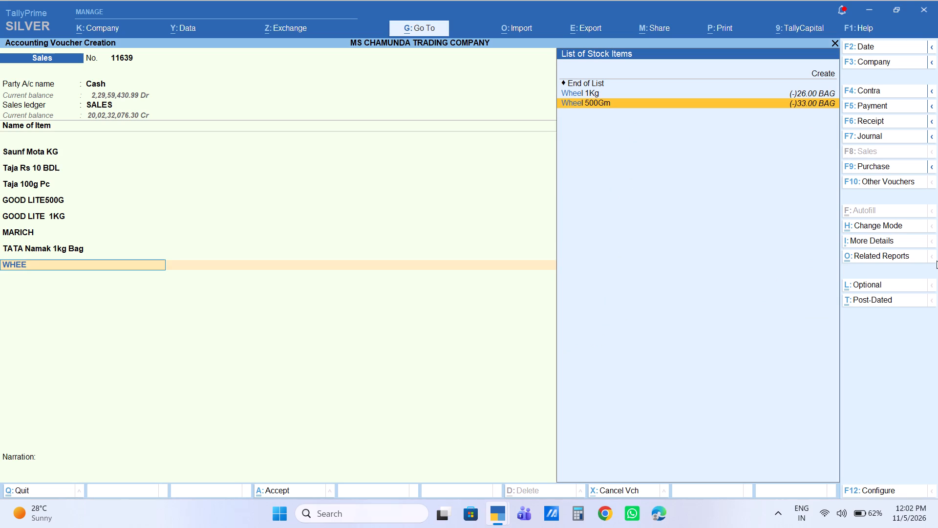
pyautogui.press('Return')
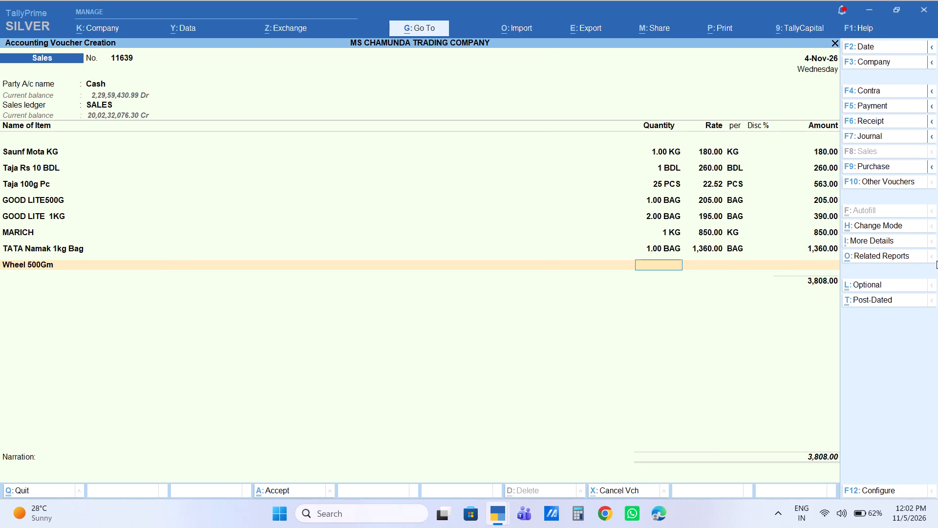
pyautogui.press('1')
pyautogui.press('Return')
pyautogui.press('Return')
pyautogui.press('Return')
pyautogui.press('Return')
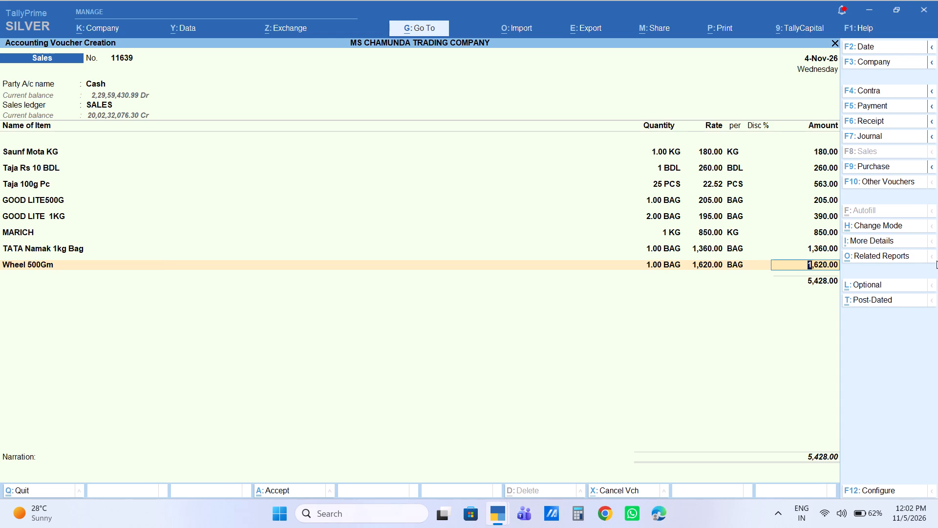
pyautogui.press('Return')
# Add 1 BAG of the stock item Wheel 1Kg, keeping the rate of 1,920.00.
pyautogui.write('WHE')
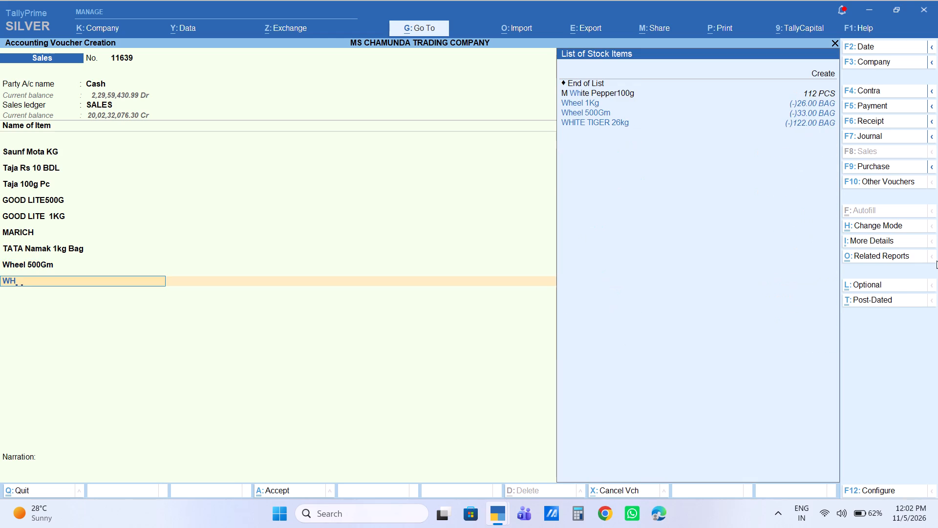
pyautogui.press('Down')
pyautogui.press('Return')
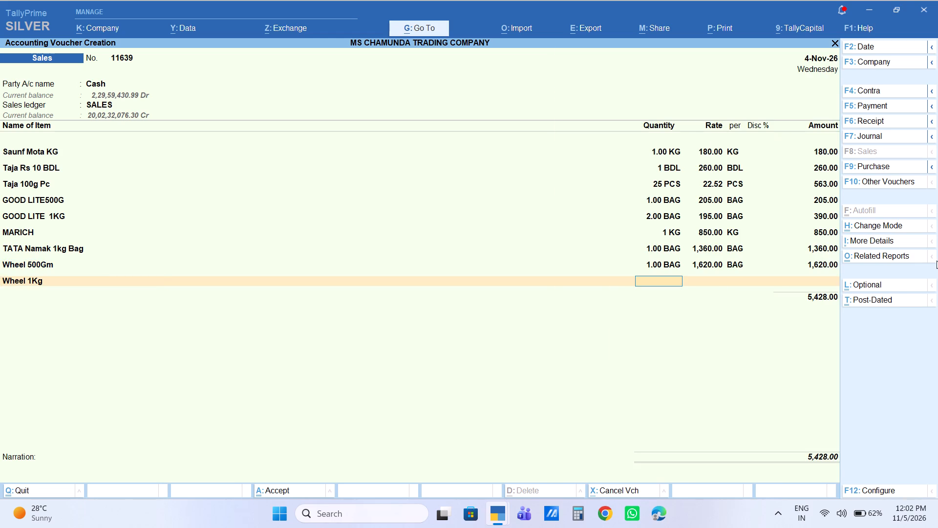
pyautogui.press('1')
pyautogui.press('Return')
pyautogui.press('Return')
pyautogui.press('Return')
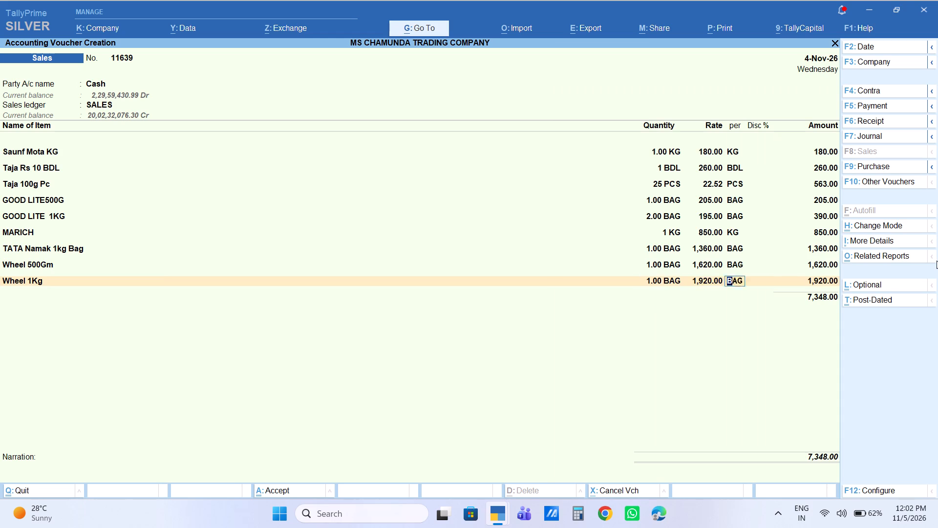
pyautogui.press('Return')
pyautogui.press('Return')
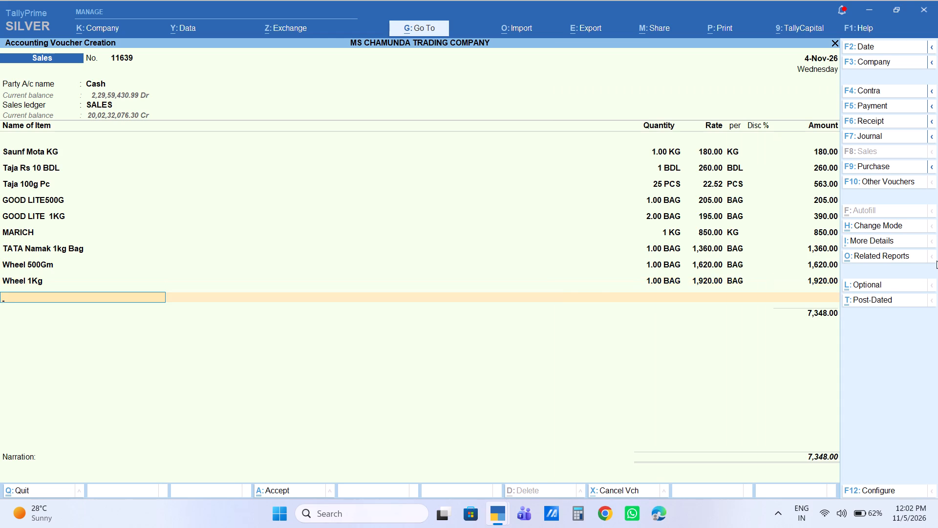
# Add 5 BDL of the stock item Rangin Mom Stand Rs2, keeping the rate of 120.00.
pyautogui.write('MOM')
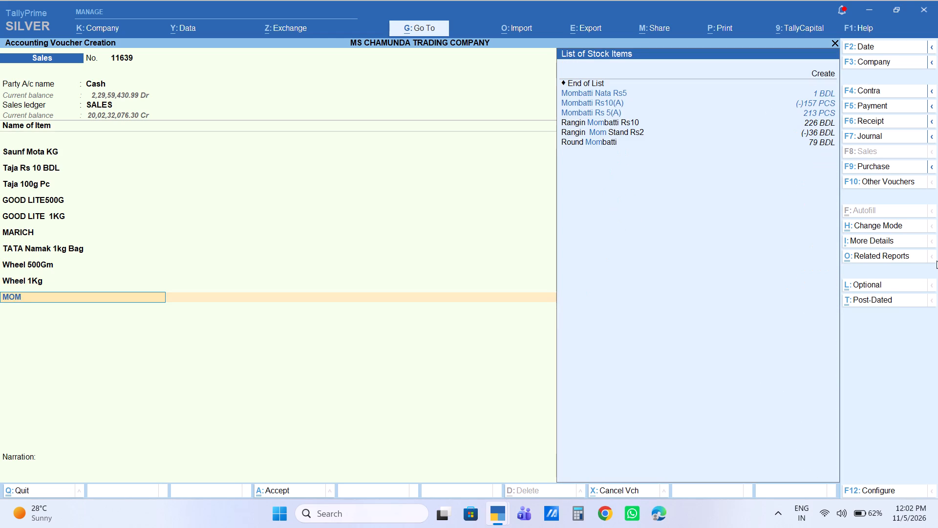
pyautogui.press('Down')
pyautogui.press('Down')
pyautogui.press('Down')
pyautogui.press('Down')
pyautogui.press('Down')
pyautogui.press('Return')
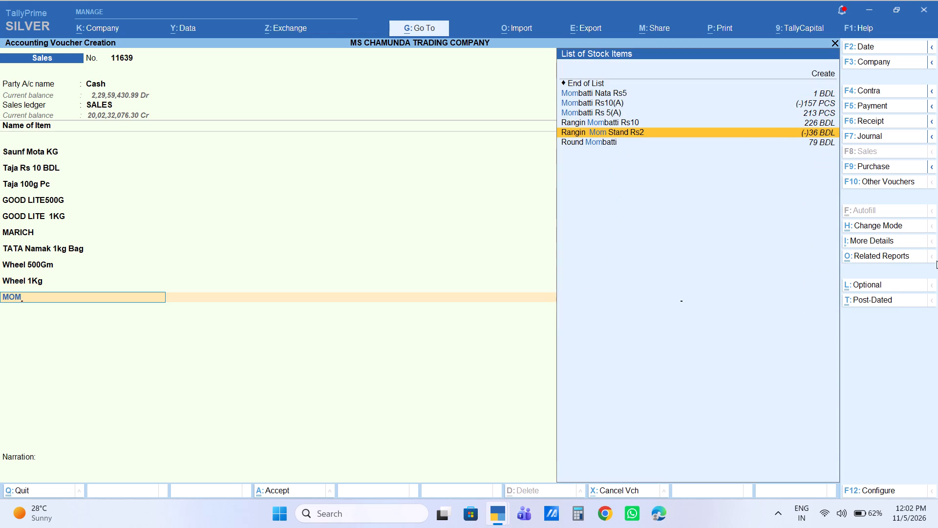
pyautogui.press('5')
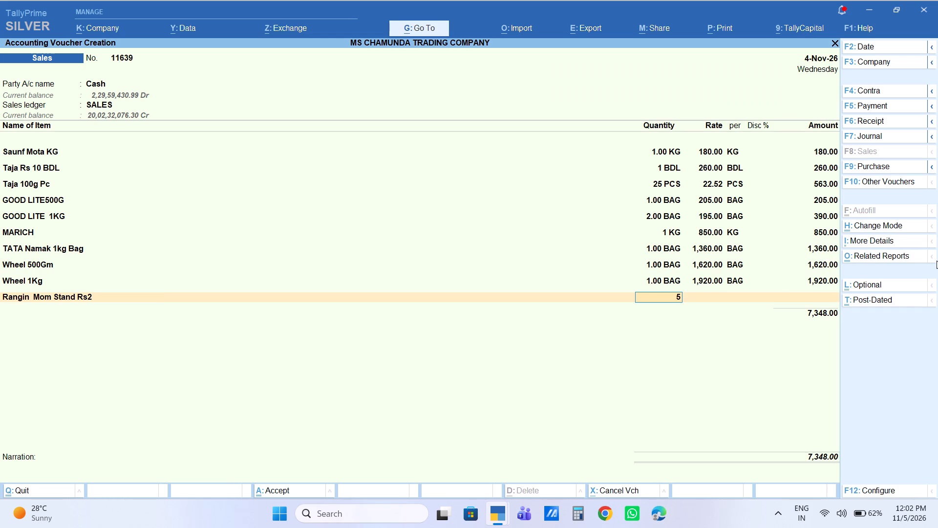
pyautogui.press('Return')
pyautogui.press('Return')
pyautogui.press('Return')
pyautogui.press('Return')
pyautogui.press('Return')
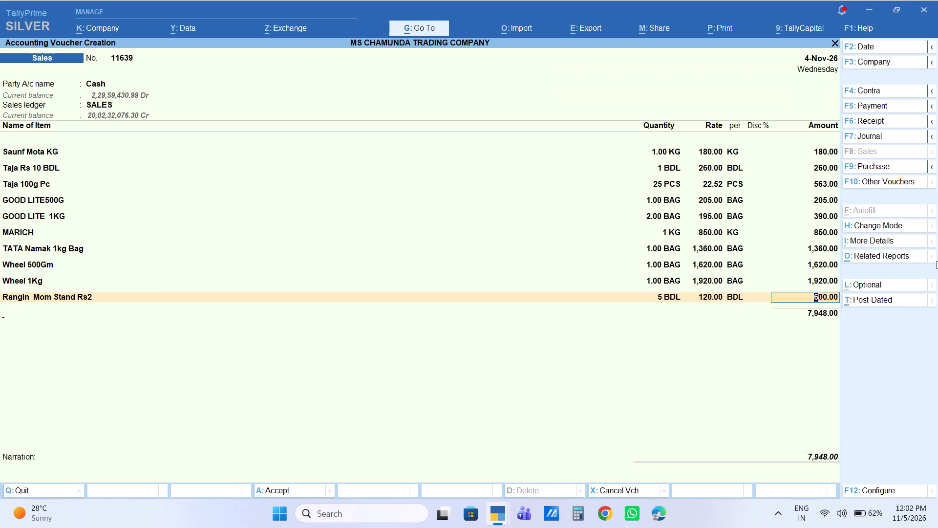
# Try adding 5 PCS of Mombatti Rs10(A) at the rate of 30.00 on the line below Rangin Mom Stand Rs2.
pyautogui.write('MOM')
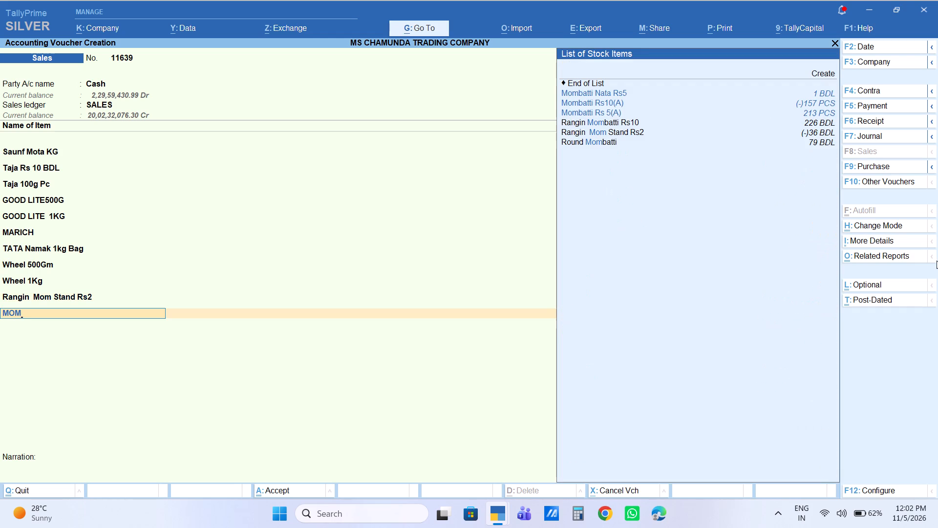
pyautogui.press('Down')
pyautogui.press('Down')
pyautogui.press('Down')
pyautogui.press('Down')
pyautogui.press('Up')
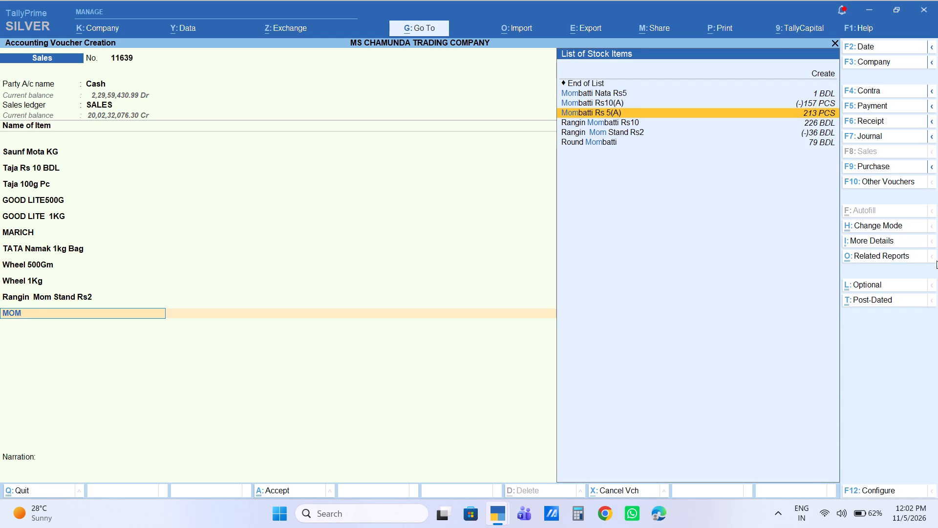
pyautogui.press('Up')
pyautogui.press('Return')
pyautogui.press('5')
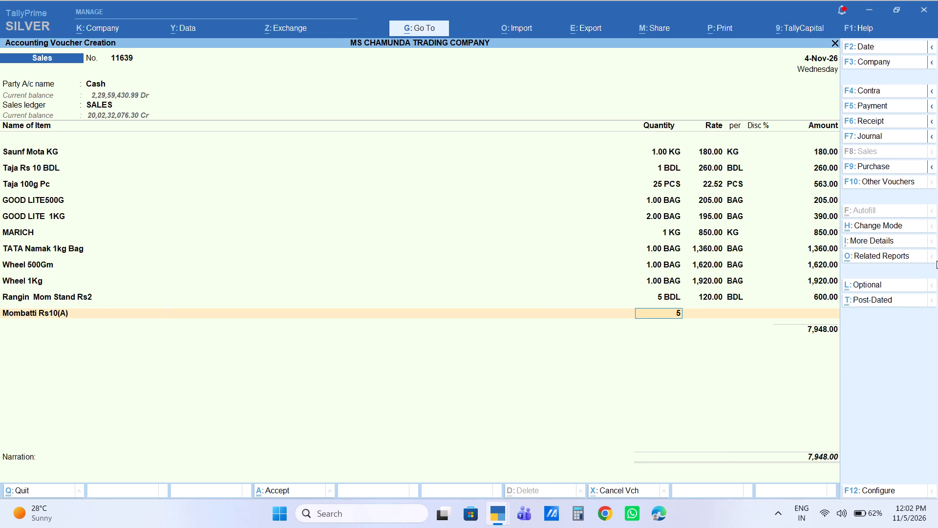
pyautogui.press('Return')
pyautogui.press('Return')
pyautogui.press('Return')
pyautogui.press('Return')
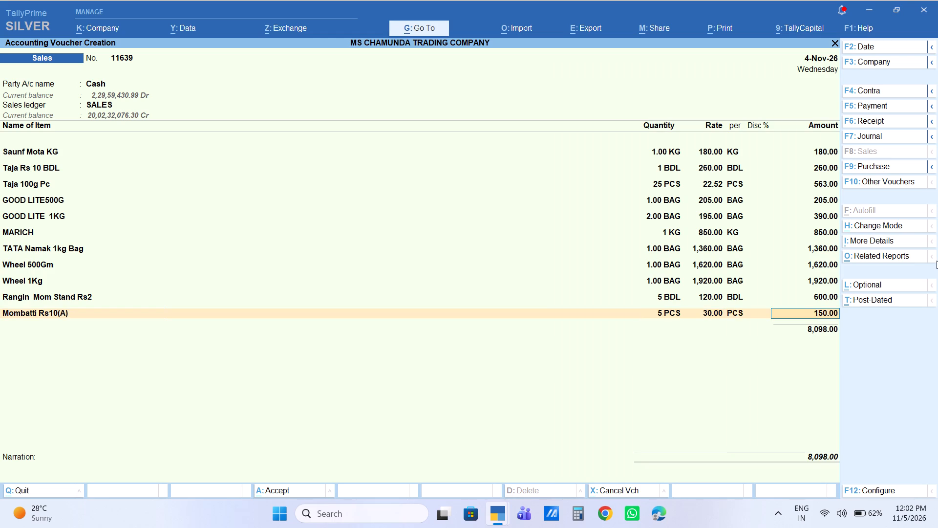
# Replace the Mombatti Rs10(A) line with 5 PCS of Mombatti Rs 5(A), keeping the rate of 10.00.
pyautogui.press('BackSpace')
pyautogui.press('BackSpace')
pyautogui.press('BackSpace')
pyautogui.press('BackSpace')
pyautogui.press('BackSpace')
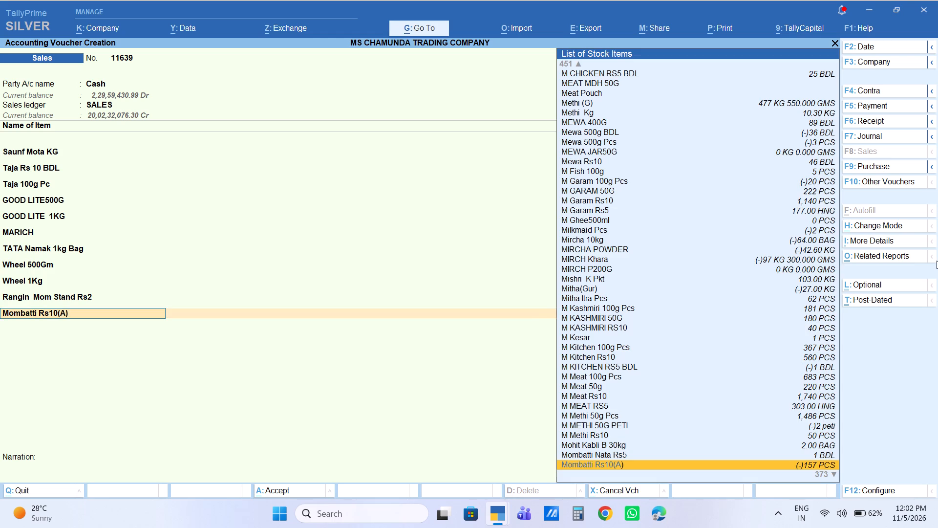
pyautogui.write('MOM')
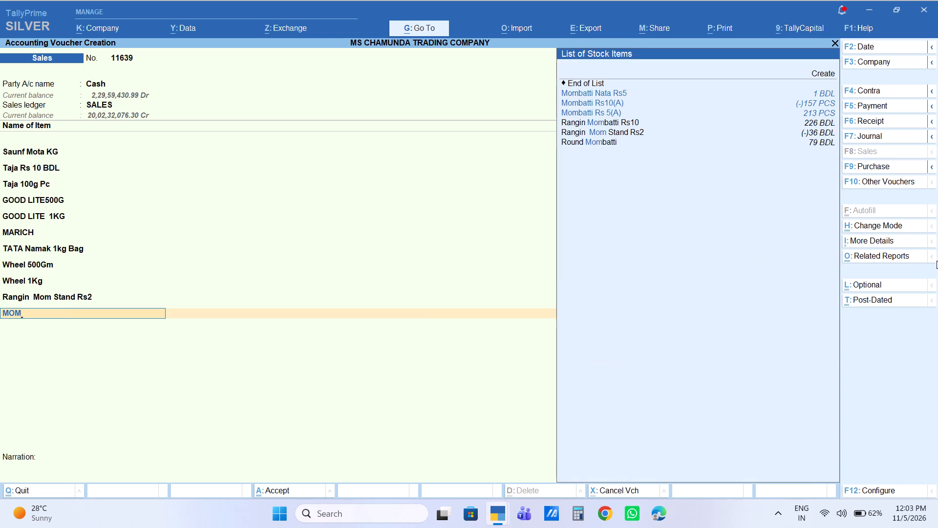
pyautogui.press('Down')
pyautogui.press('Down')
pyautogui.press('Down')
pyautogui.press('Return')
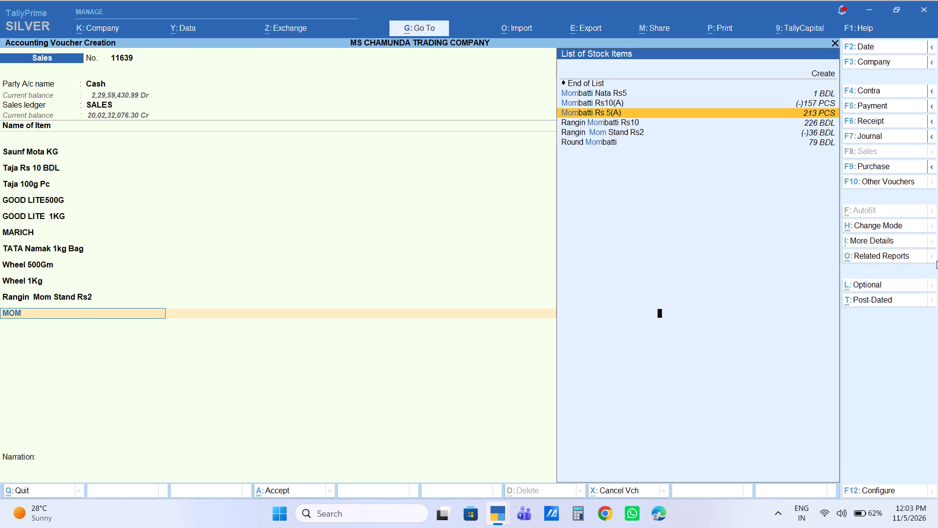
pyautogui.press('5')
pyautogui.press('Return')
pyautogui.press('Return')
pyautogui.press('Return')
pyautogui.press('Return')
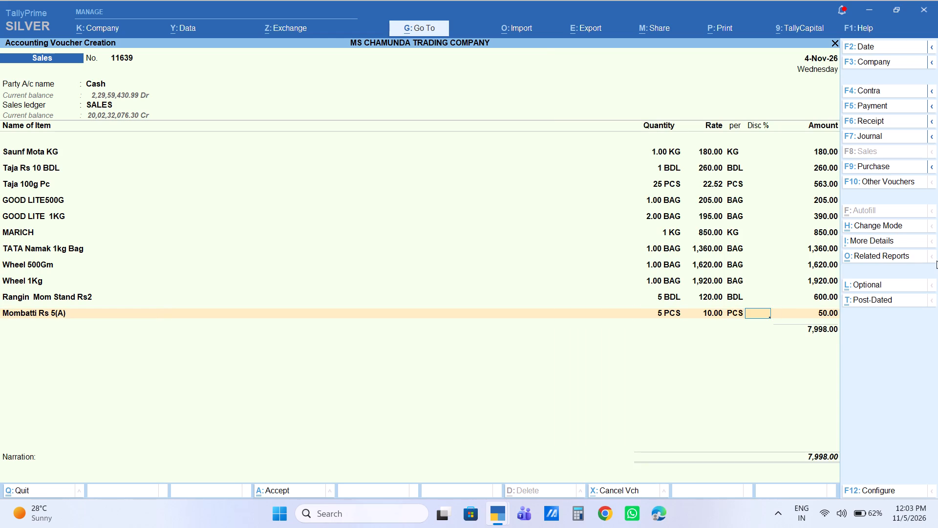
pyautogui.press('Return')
# Add 5 PCS of the stock item Mombatti Rs10(A), keeping the rate of 30.00.
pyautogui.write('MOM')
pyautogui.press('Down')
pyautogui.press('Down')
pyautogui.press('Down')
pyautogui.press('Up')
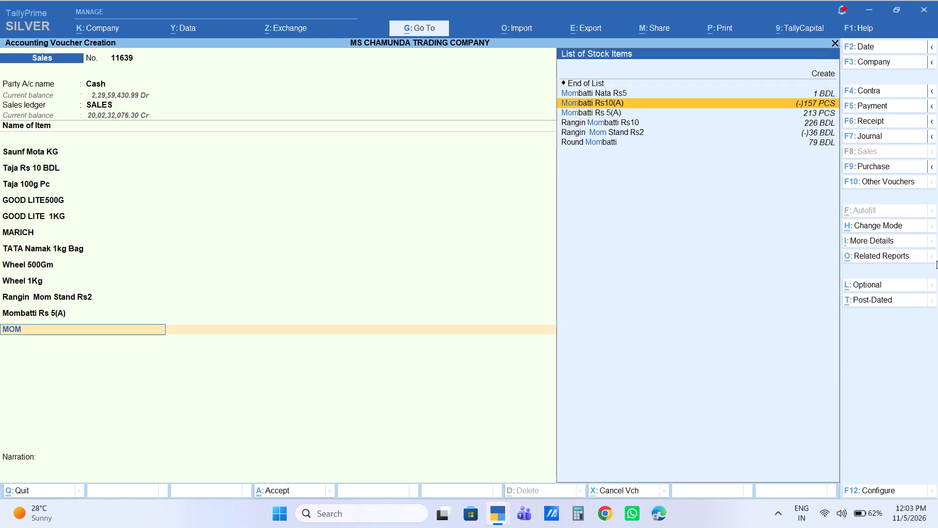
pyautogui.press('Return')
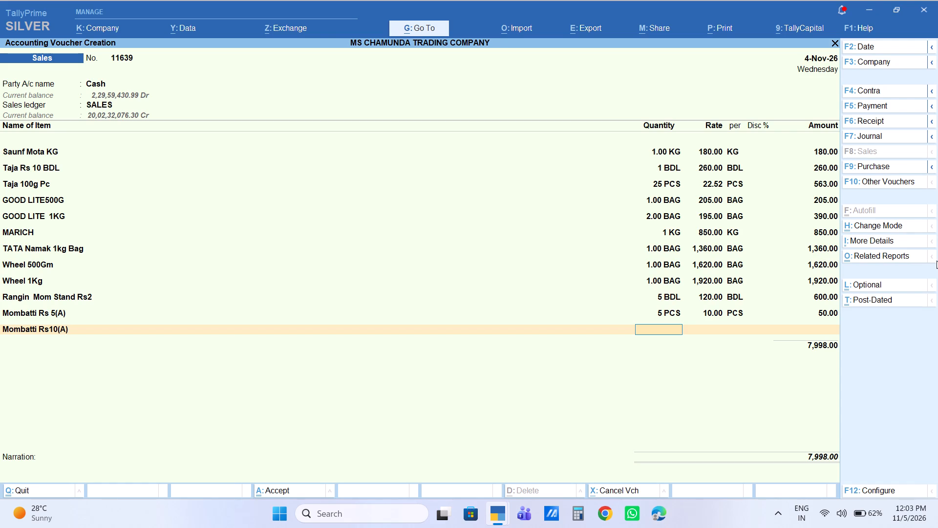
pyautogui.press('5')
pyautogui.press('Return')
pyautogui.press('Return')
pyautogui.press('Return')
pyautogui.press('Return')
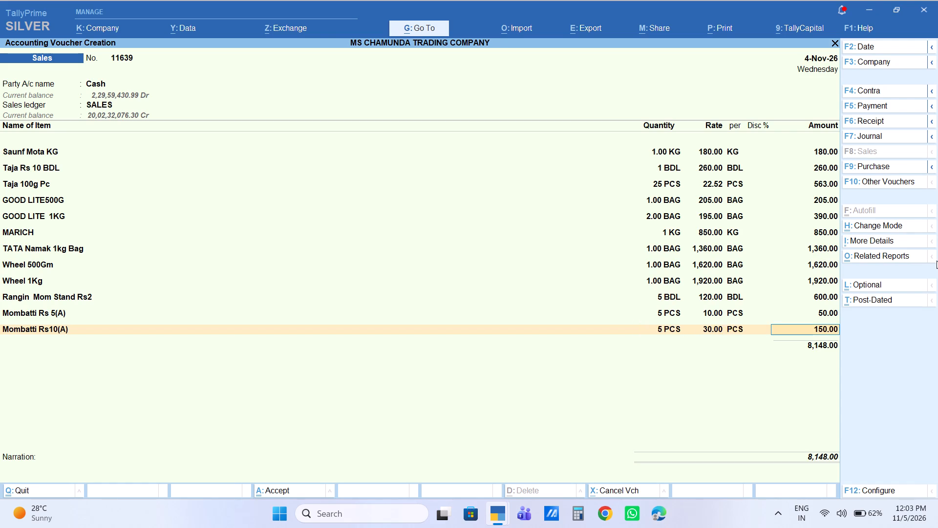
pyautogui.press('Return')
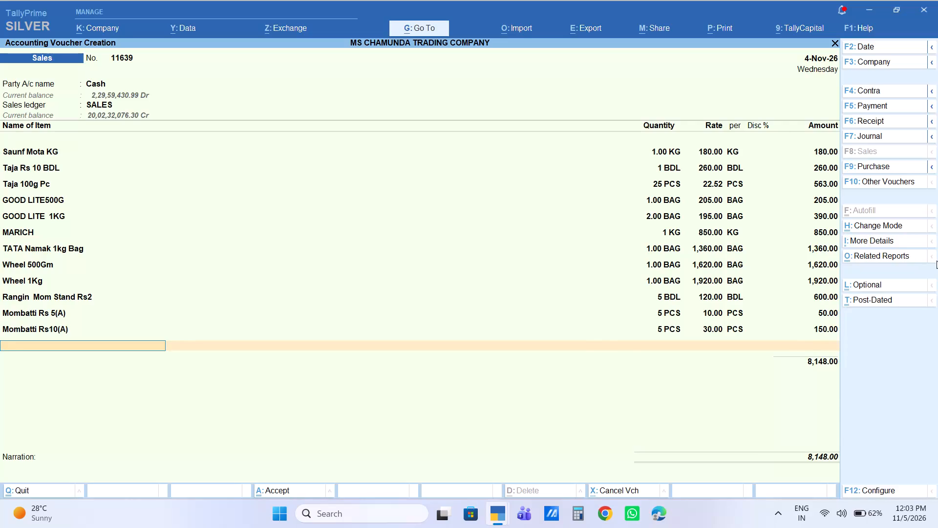
# Add 1 jhola of the stock item Machli Chips 5kg, keeping the rate of 250.00.
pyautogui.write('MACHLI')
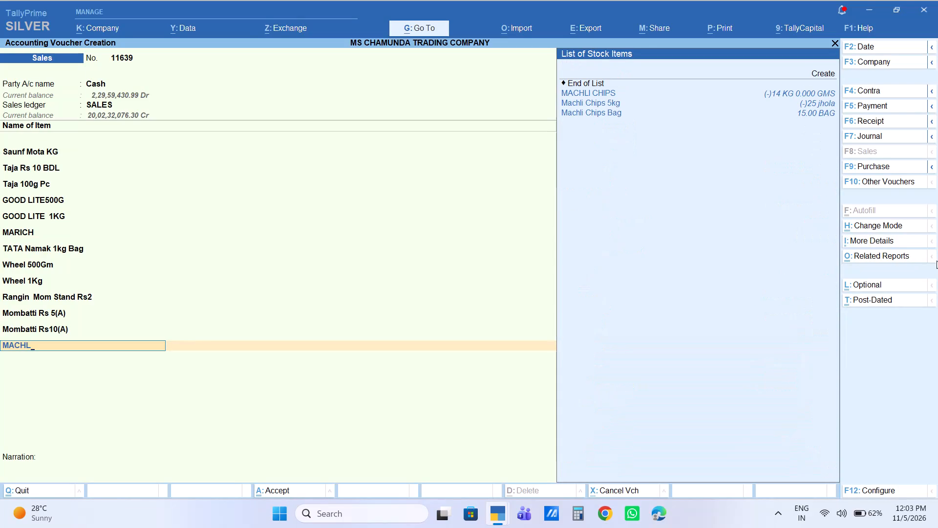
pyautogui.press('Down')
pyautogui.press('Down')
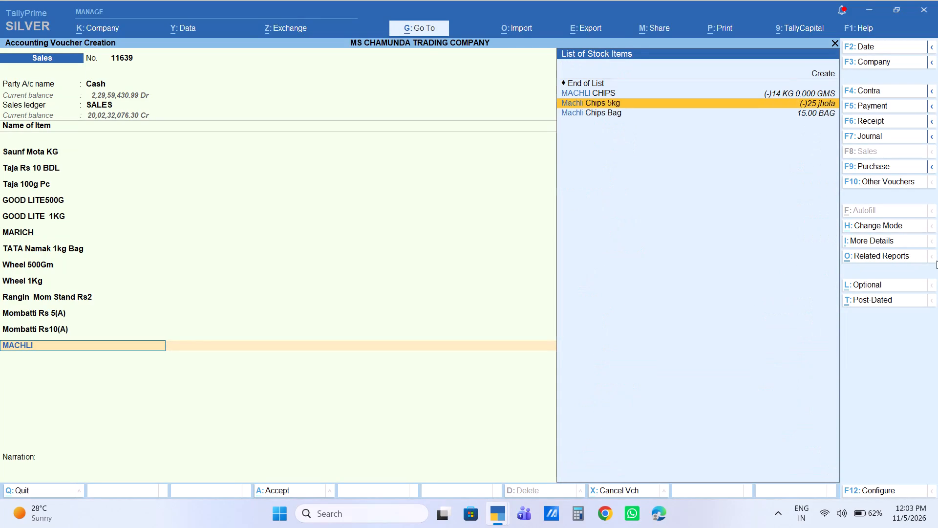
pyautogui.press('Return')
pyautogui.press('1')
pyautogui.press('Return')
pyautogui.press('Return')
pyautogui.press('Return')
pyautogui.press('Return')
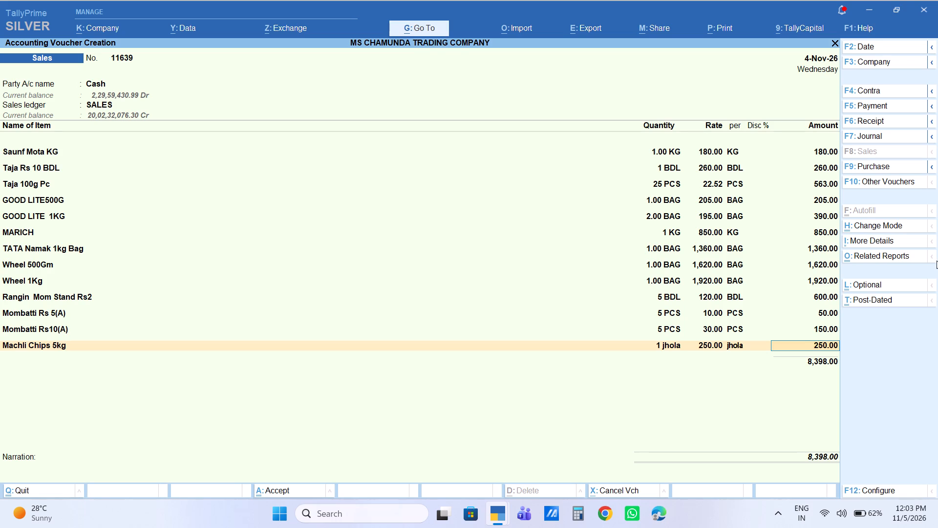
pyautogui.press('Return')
# End the item list, add a Labour Charge of 15, and save the cash sales voucher.
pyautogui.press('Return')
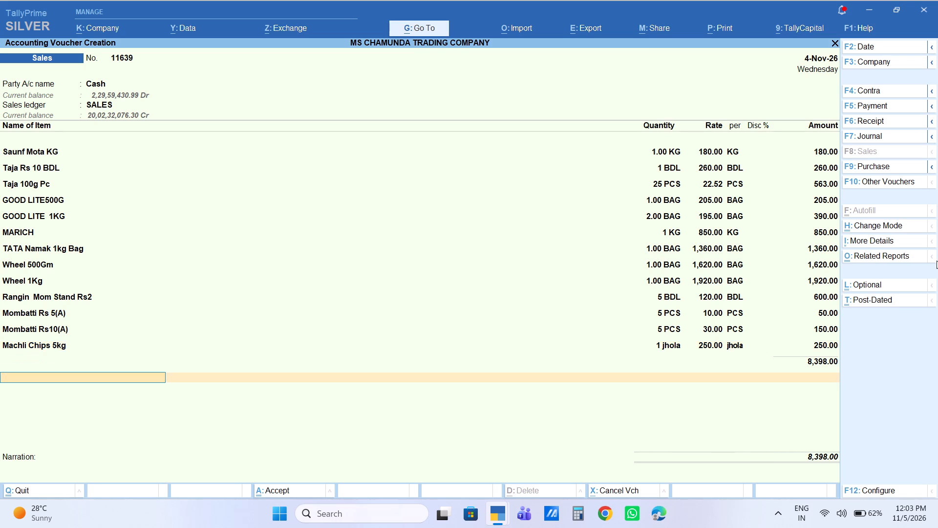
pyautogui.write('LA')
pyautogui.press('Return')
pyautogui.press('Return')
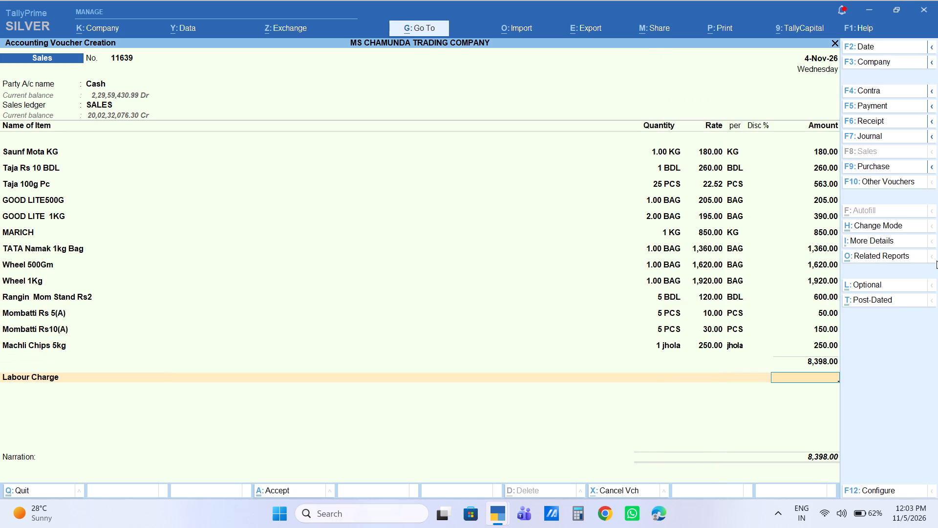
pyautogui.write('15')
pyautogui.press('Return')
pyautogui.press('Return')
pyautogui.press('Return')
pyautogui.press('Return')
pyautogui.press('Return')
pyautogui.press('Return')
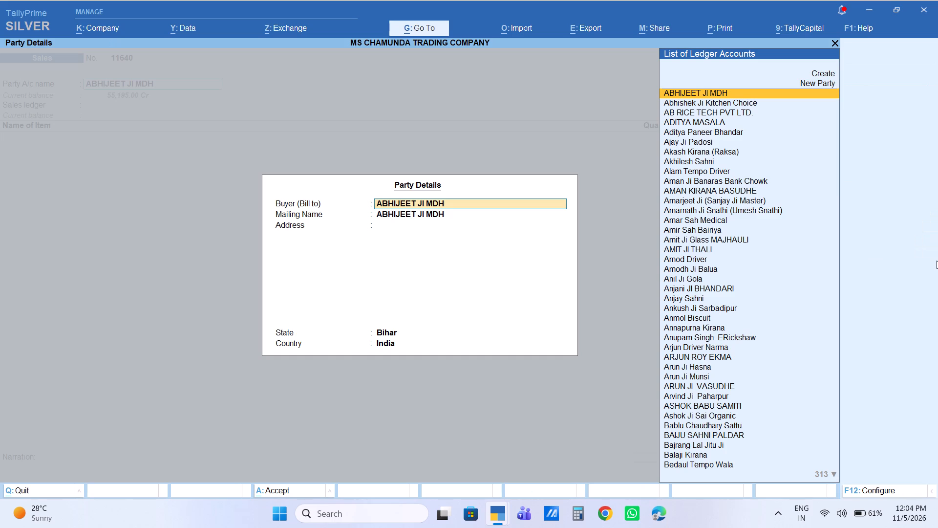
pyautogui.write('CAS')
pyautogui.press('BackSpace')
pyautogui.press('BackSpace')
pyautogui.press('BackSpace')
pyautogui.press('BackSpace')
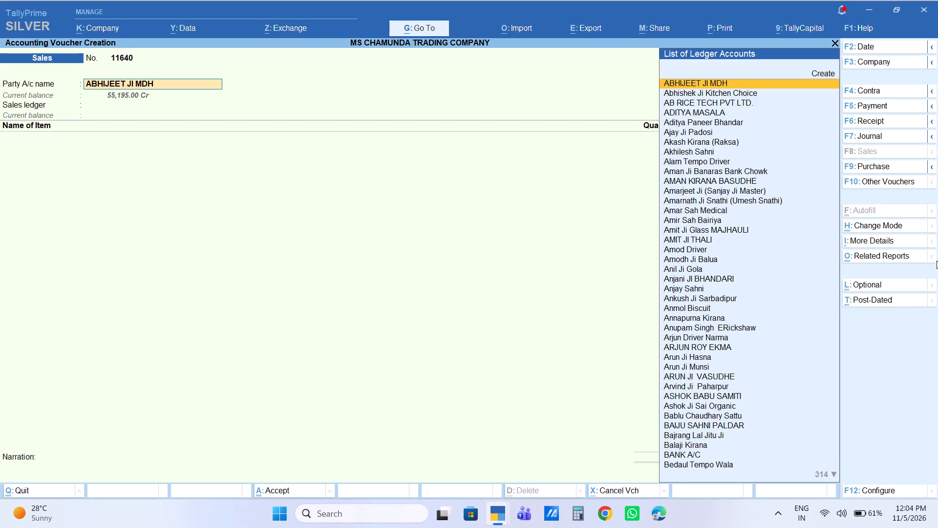
# Start a sales voucher for the Cash account, keeping the default buyer details, Bihar state and the SALES ledger.
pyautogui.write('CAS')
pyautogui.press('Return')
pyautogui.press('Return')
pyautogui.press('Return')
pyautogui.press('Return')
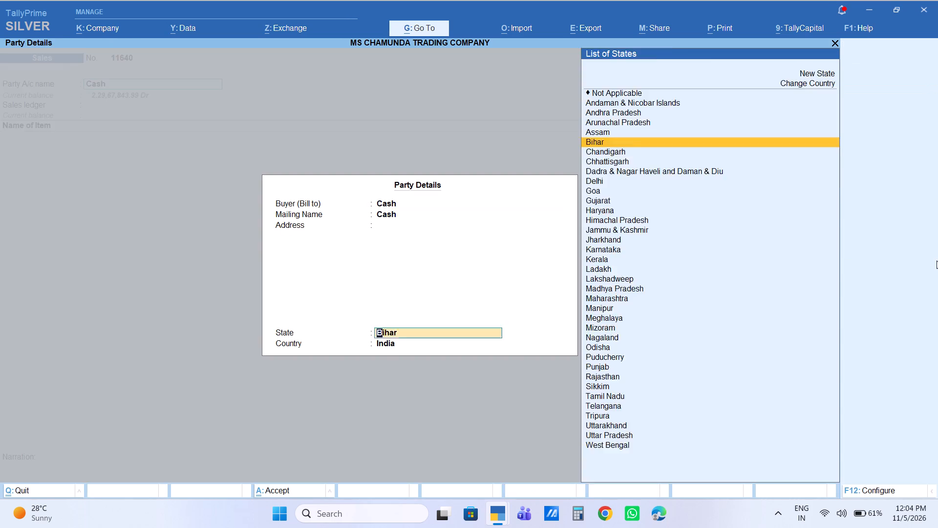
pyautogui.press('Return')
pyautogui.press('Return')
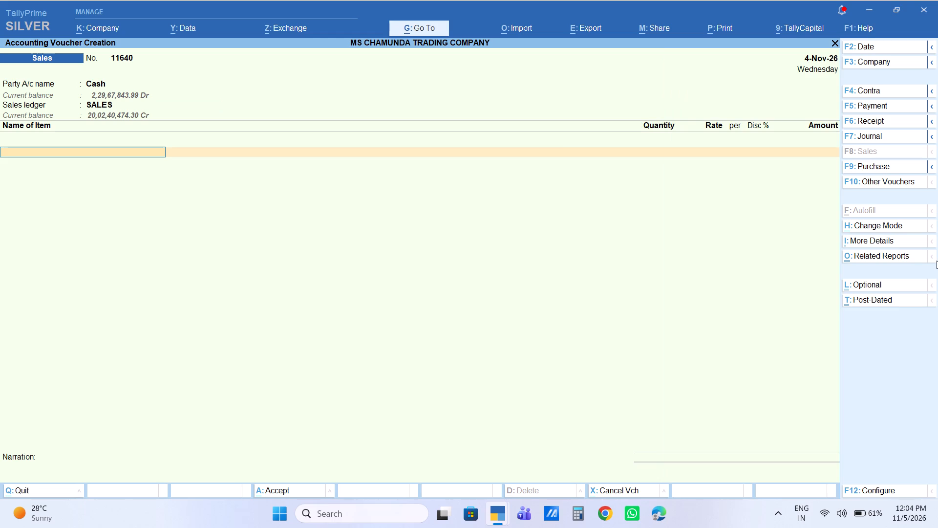
# Add 1 bag of the stock item MASOOR DAL 30kg at a rate of 2100 and save the cash sales voucher.
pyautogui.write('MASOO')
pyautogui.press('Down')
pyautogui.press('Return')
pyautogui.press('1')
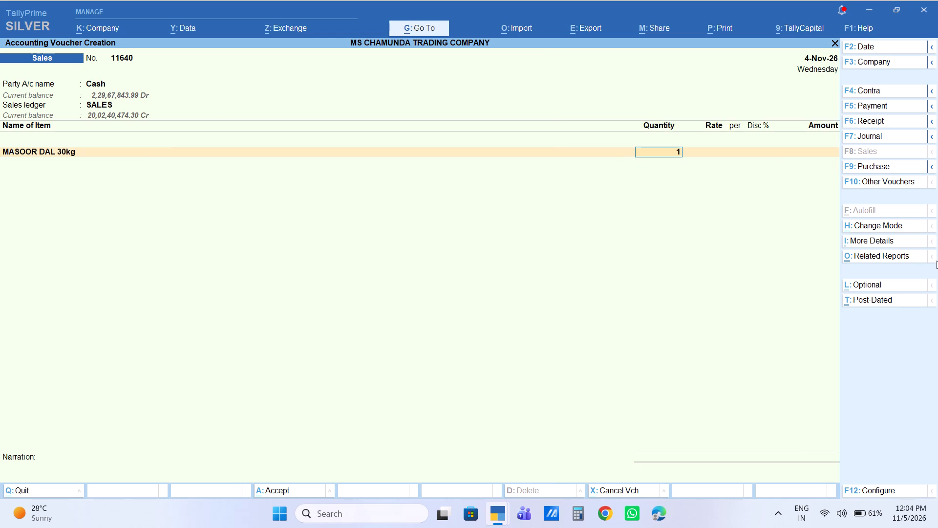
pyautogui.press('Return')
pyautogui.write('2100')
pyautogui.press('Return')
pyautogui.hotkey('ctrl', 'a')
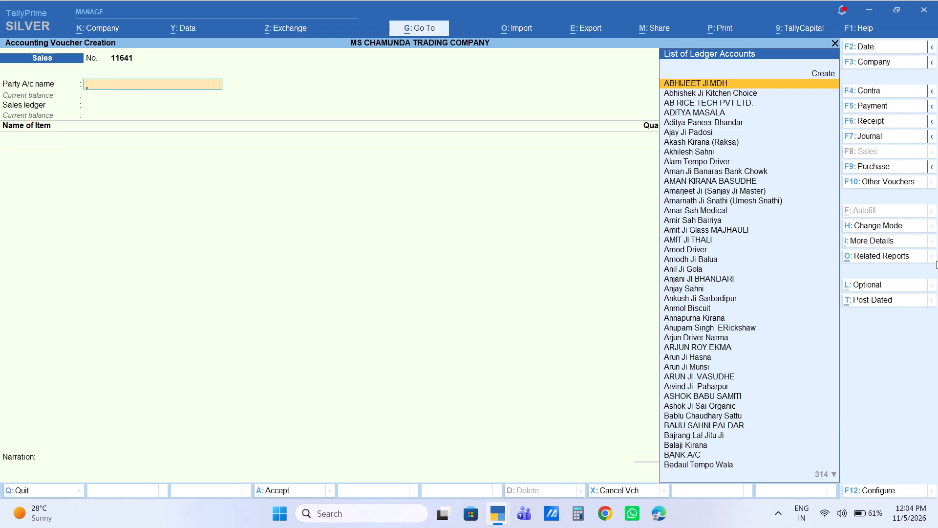
# Start a Cash sales voucher and enter the buyer's name as a new party, keeping Bihar, India and the SALES ledger.
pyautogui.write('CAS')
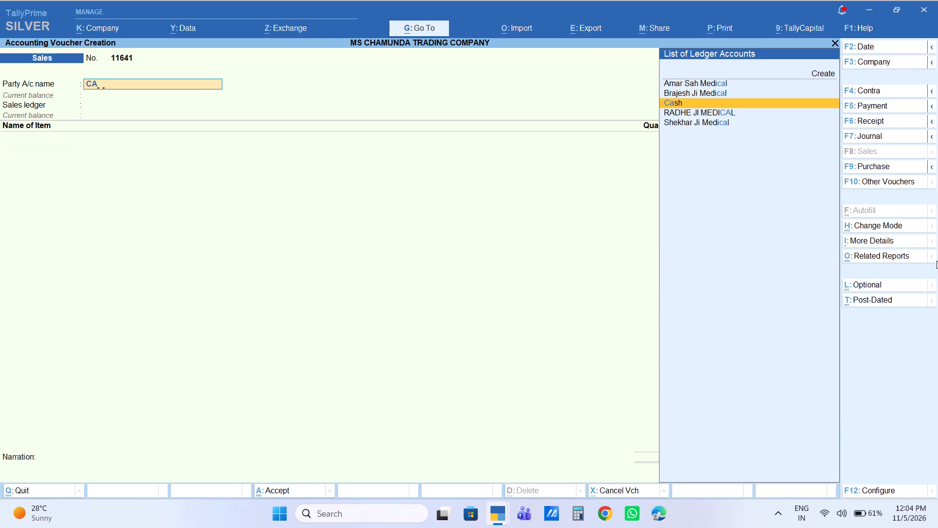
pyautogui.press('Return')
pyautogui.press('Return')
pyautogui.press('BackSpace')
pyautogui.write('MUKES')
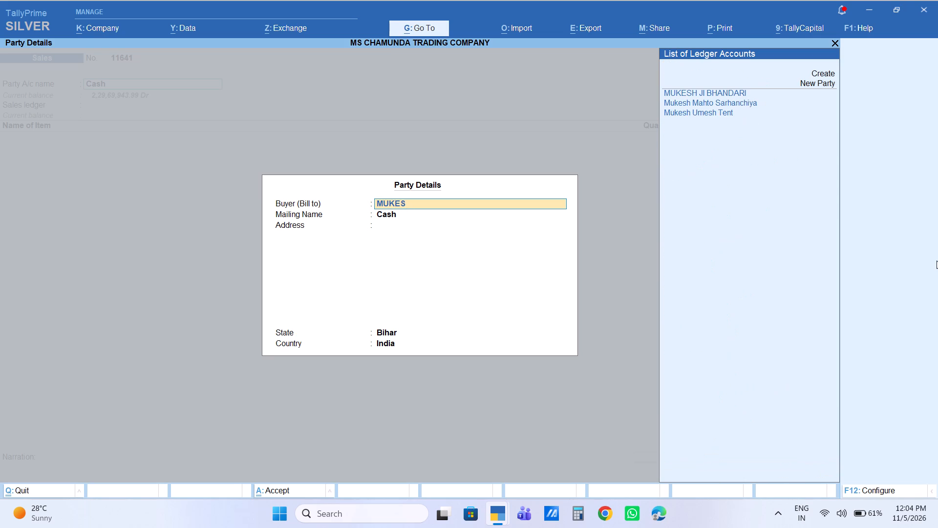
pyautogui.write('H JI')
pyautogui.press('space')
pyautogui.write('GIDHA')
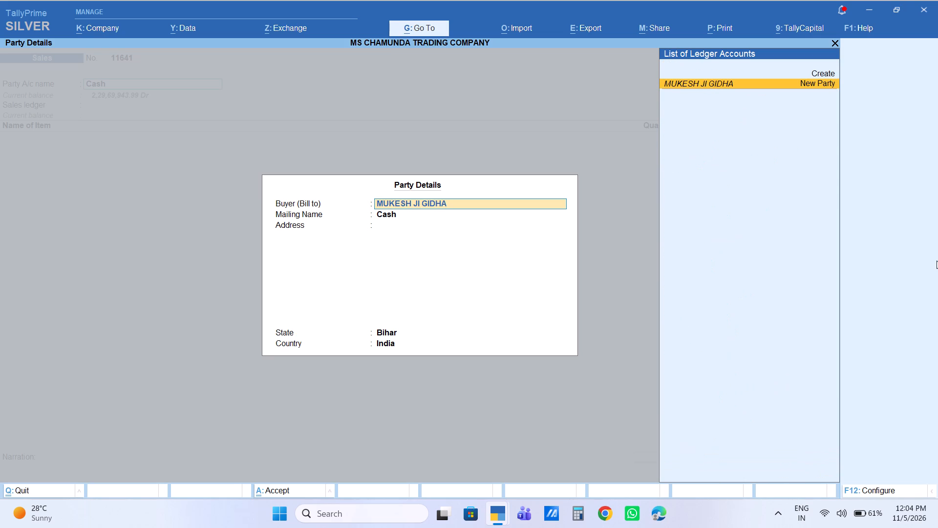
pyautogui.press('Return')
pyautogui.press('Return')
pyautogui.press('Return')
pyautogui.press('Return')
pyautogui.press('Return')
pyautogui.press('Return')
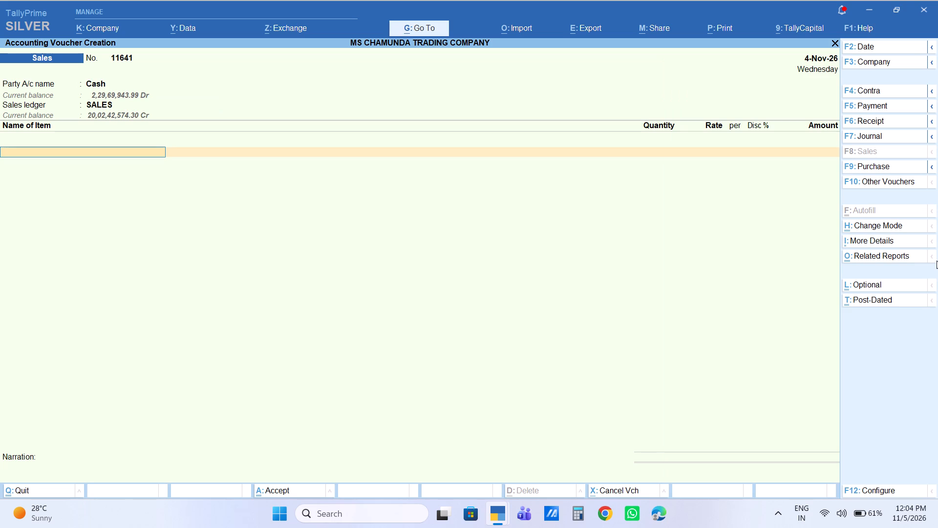
# Add 1 bag of the stock item TATA Namak 1kg Bag with an amount of 1380.
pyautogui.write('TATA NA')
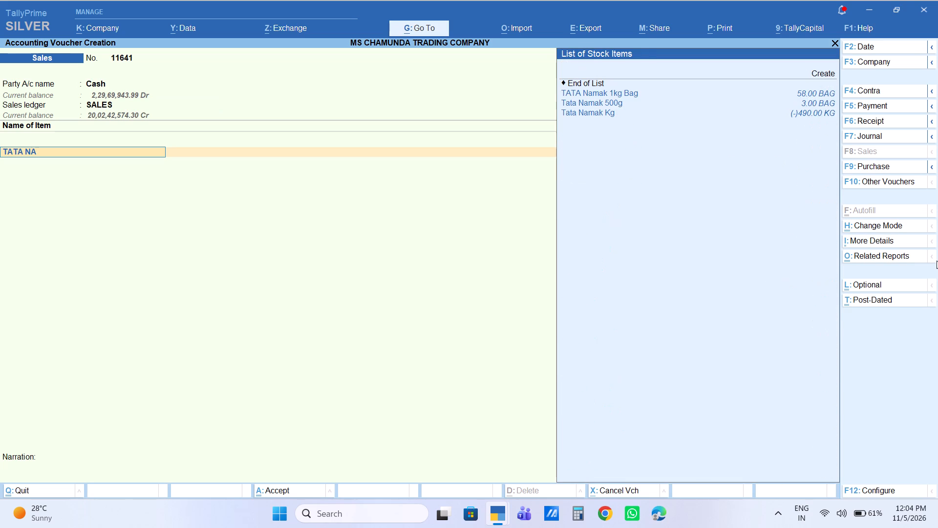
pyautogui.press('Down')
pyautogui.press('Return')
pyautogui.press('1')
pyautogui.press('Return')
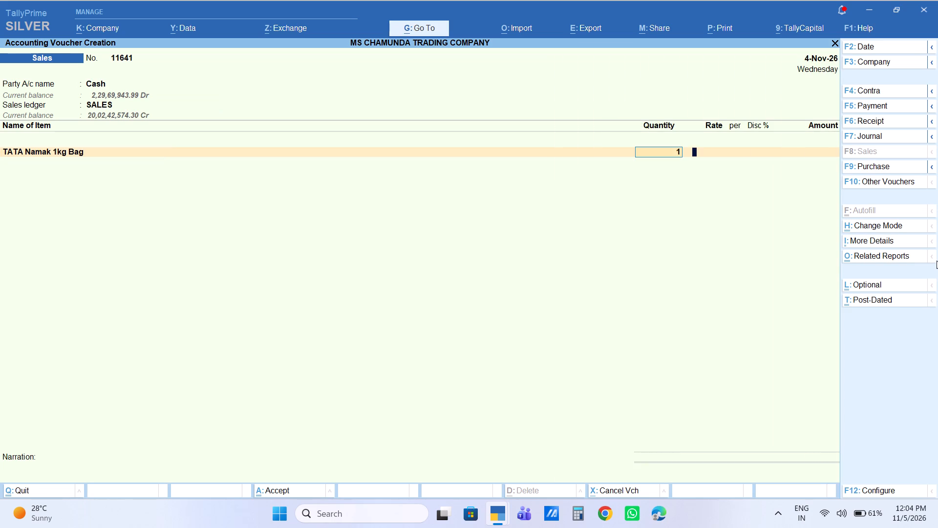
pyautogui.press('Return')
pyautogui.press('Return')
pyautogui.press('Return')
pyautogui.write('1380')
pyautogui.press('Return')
# Add 2 bags of the stock item MASOOR DAL 30kg, keeping the rate of 2,100.00.
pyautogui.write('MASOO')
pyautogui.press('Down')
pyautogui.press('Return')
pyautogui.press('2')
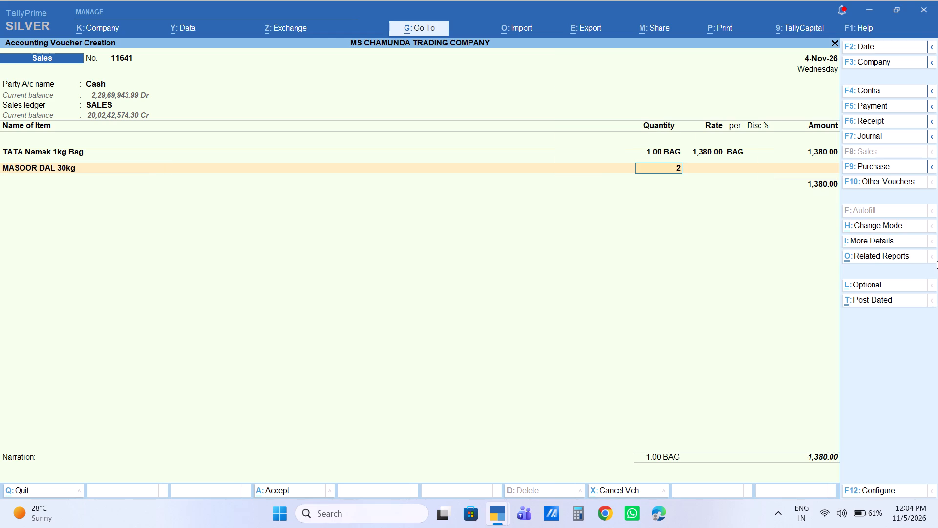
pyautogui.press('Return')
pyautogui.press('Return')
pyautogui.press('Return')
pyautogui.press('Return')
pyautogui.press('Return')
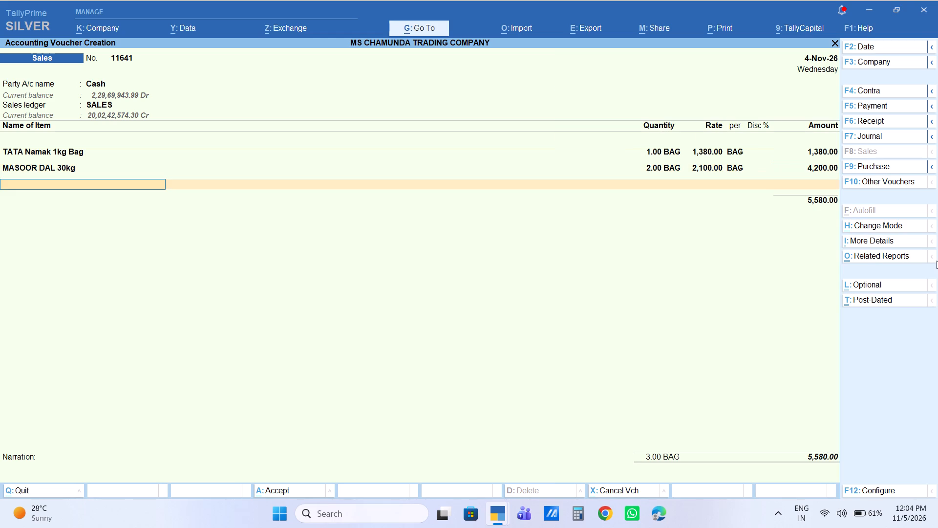
# Add 1 peti of the stock item SALONI 1L PETI, keeping the rate of 3,140.00.
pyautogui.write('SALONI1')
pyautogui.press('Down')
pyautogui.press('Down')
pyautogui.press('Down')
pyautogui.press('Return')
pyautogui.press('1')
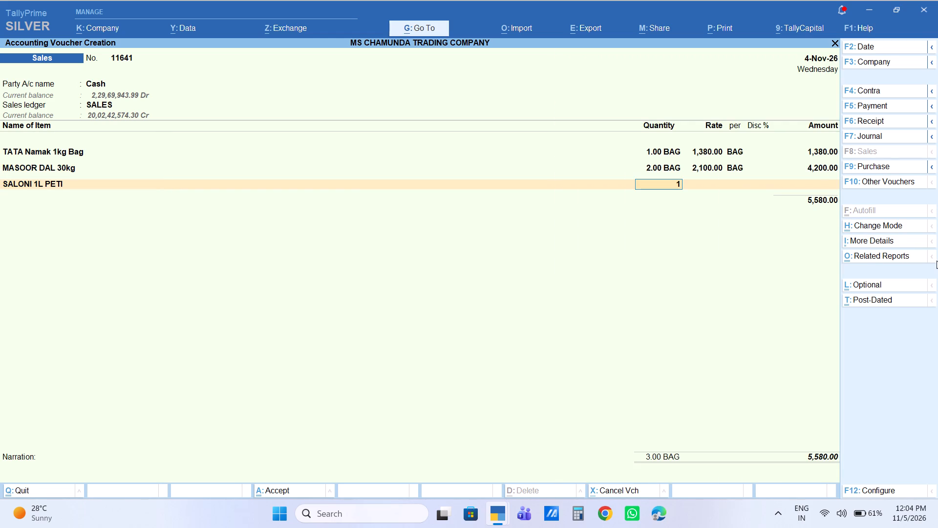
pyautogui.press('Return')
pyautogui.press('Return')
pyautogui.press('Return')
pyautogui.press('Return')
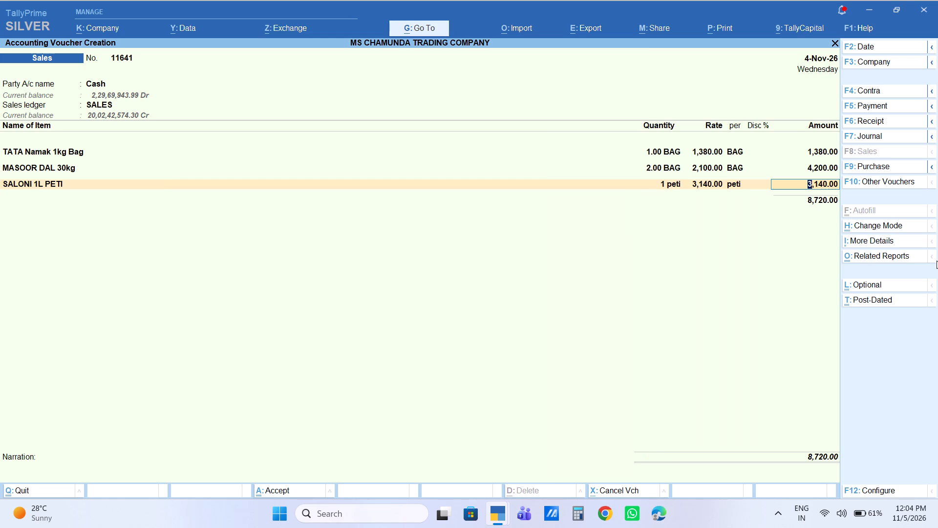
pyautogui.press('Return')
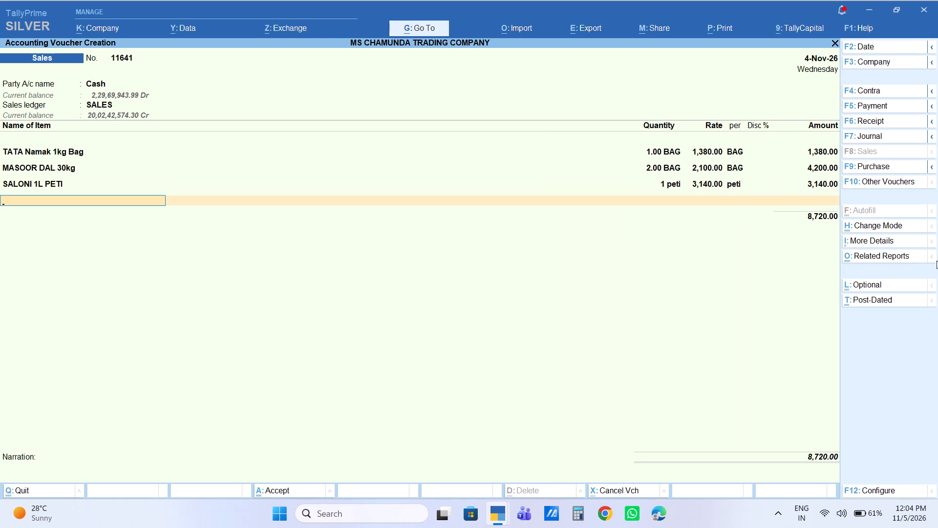
# Add 1 peti of the stock item SALONI 500ML PETI, keeping the rate of 3,550.00.
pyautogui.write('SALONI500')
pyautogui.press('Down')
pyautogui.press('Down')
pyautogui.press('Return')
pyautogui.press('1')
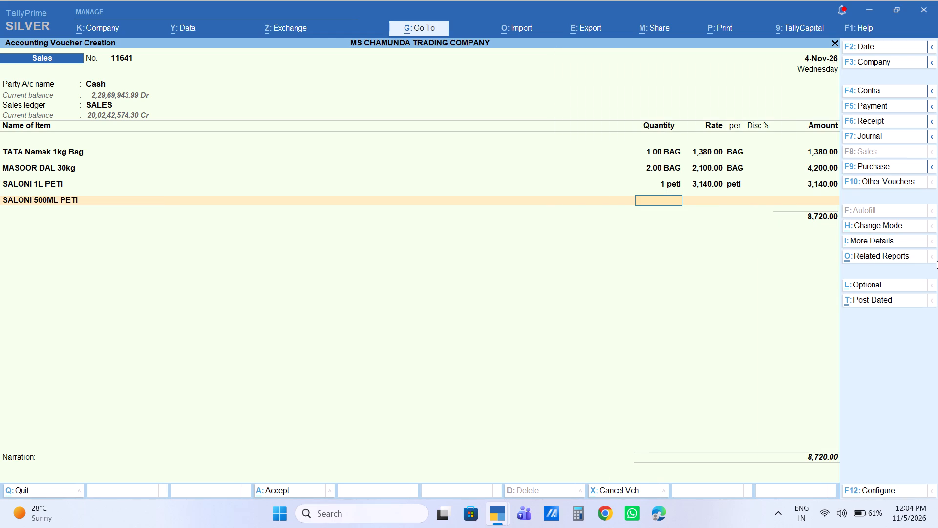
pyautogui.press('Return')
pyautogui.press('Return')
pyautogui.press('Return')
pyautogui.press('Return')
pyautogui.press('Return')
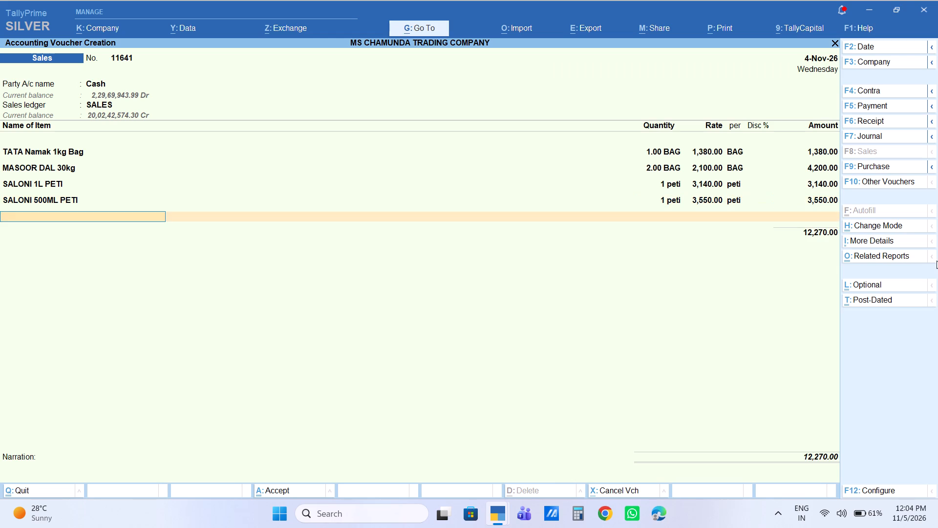
# Add 1 peti of the stock item HATHI 1L, keeping the rate of 3,170.00.
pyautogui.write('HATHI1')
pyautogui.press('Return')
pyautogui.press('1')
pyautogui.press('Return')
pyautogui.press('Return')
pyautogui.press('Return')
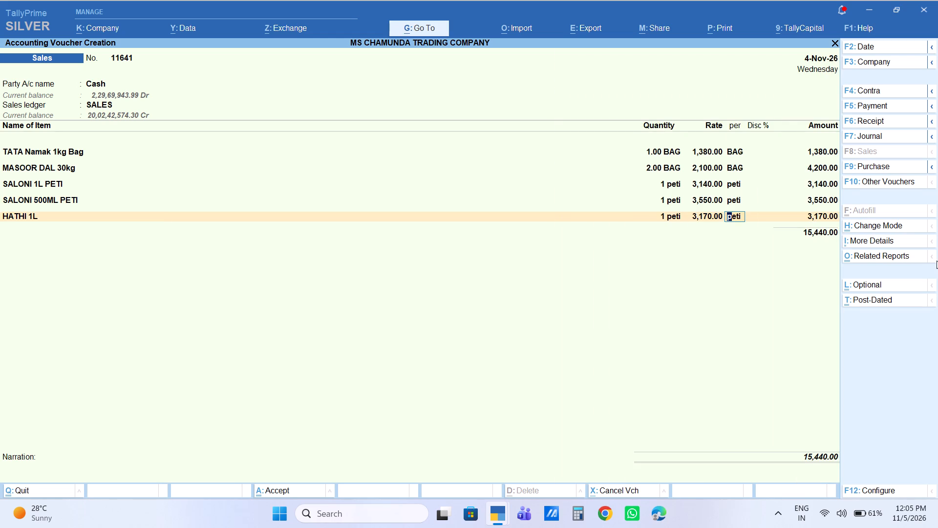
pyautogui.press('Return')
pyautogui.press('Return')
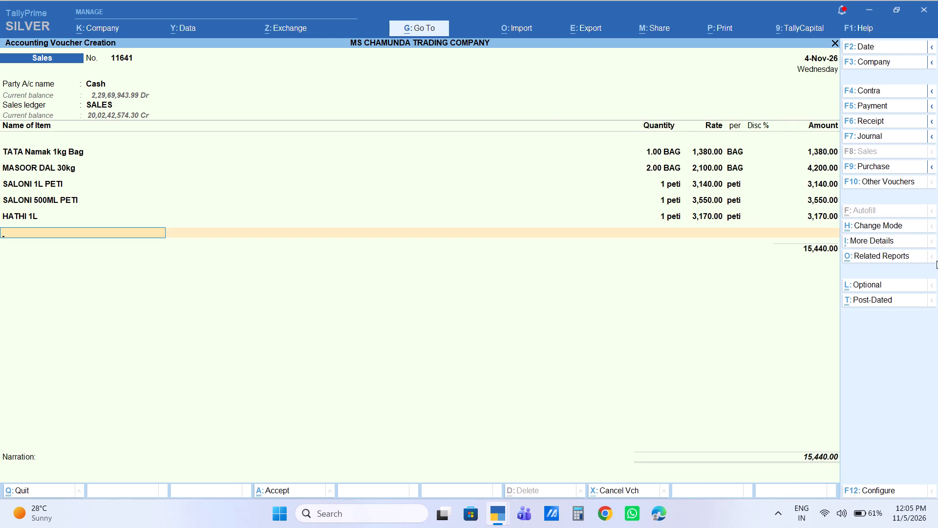
# Add 1 peti of the stock item HATHI 500ML with an amount of 3600.
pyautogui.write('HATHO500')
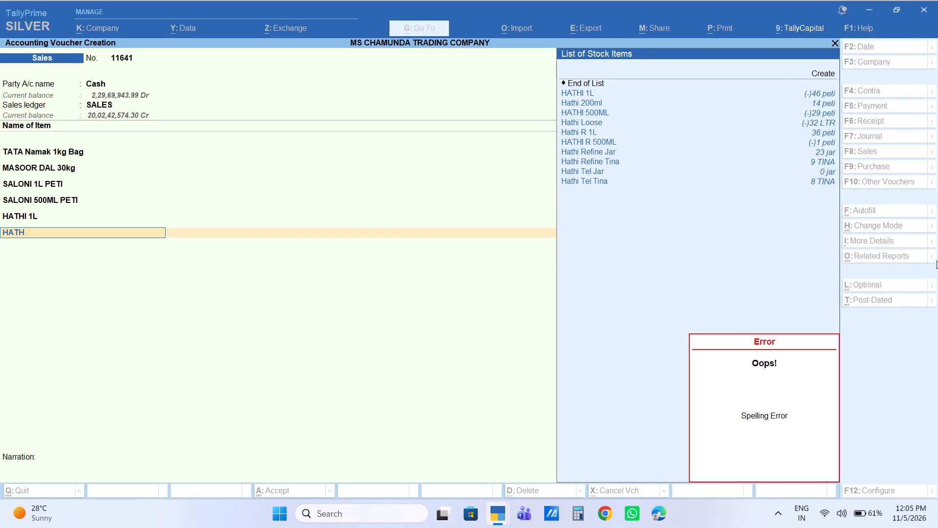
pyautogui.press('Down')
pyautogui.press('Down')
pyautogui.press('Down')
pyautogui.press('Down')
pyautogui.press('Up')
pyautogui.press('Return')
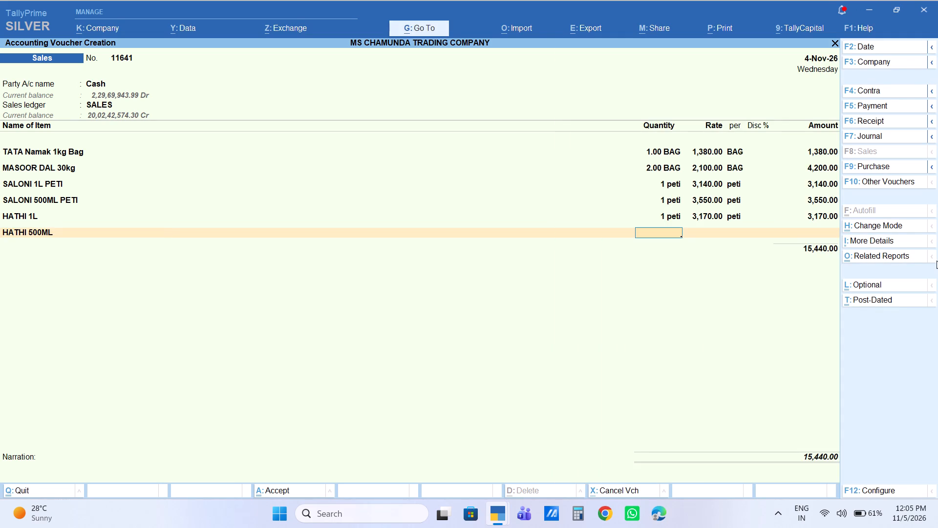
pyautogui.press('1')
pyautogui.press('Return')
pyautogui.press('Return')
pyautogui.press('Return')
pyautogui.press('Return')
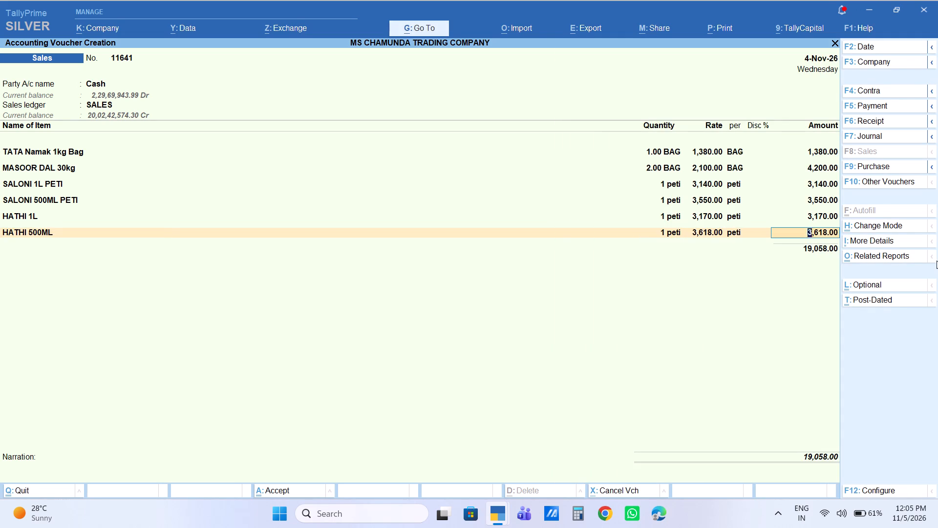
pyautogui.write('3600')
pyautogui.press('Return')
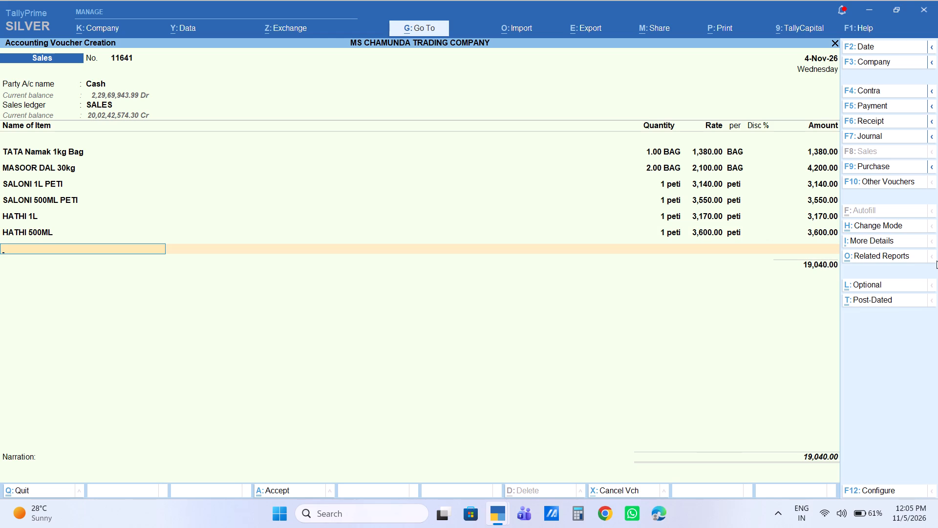
# Add 10 bags of the stock item KAMDHENU 25KG with an amount of 8750.
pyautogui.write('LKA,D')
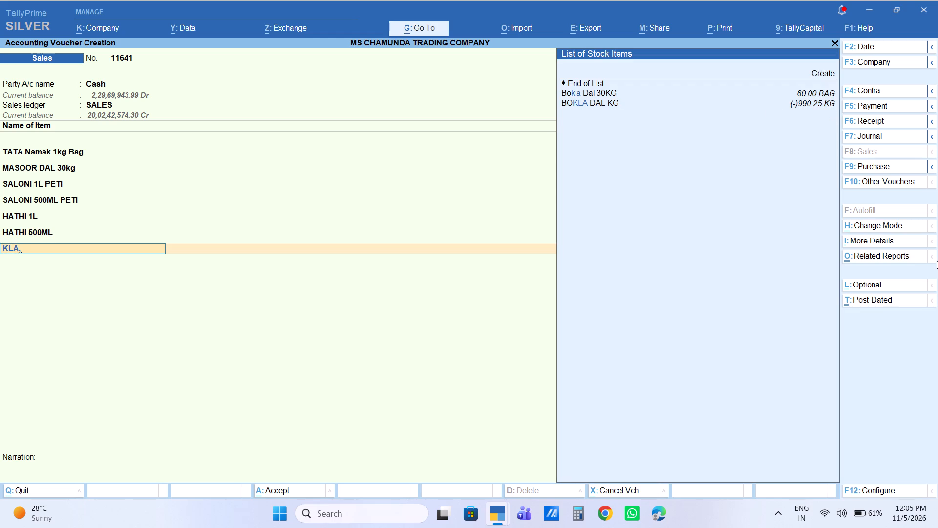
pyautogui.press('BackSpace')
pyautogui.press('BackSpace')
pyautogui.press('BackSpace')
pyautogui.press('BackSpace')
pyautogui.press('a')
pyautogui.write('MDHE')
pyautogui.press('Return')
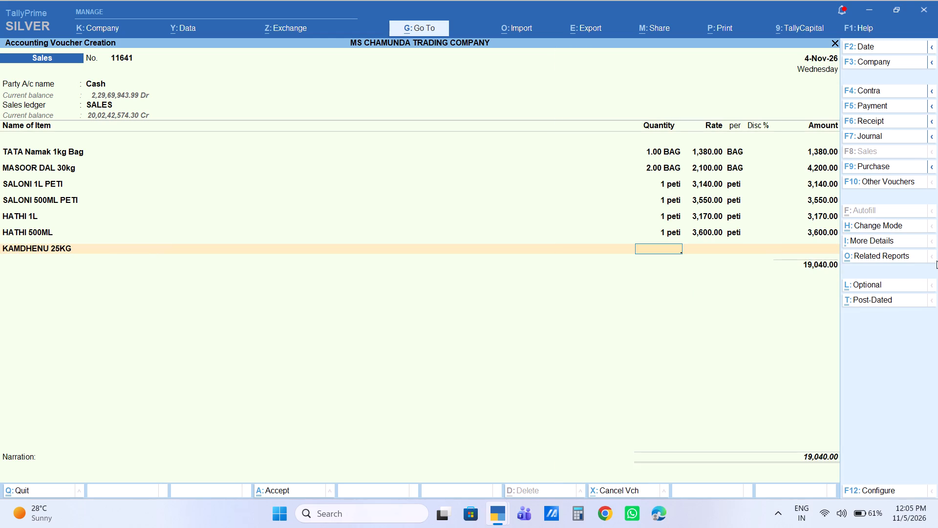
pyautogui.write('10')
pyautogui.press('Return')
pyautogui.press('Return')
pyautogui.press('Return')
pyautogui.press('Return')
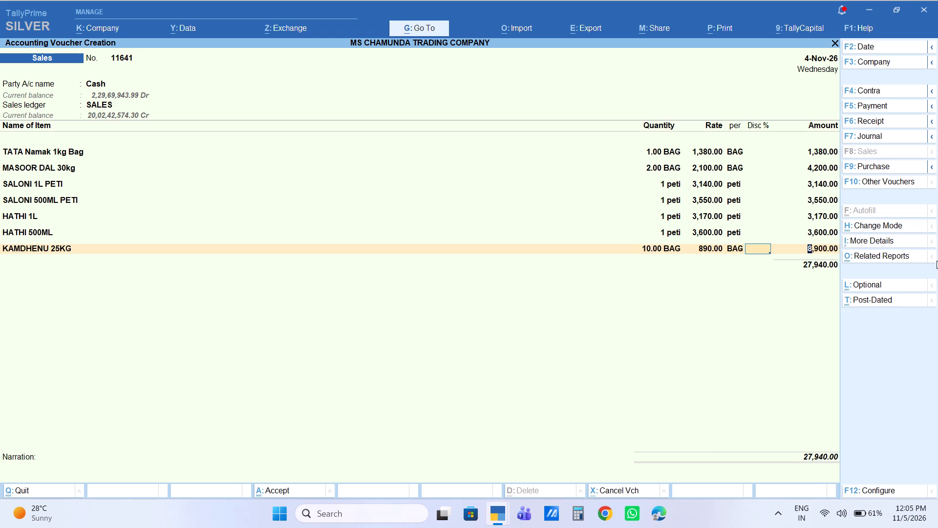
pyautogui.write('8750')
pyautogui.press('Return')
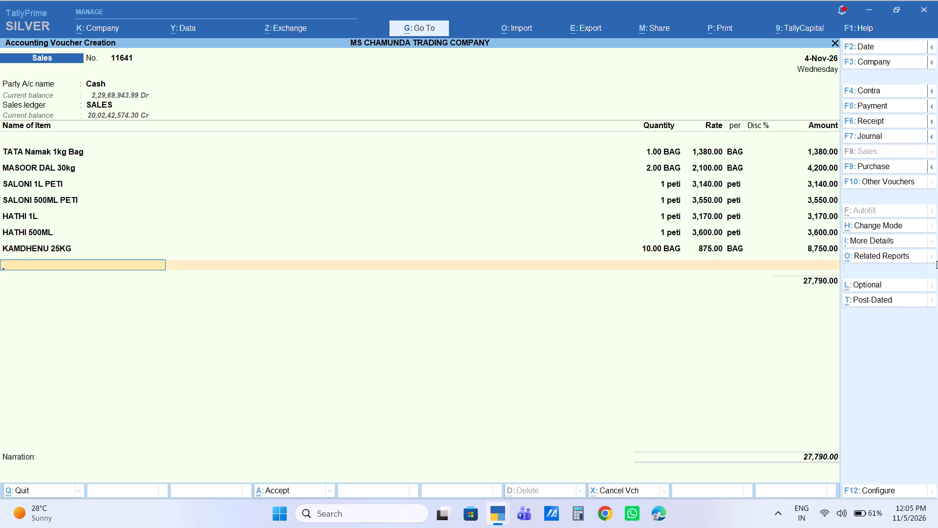
# Add 6 bags of the stock item Royal Goranga26kg, keeping the rate of 1,350.00.
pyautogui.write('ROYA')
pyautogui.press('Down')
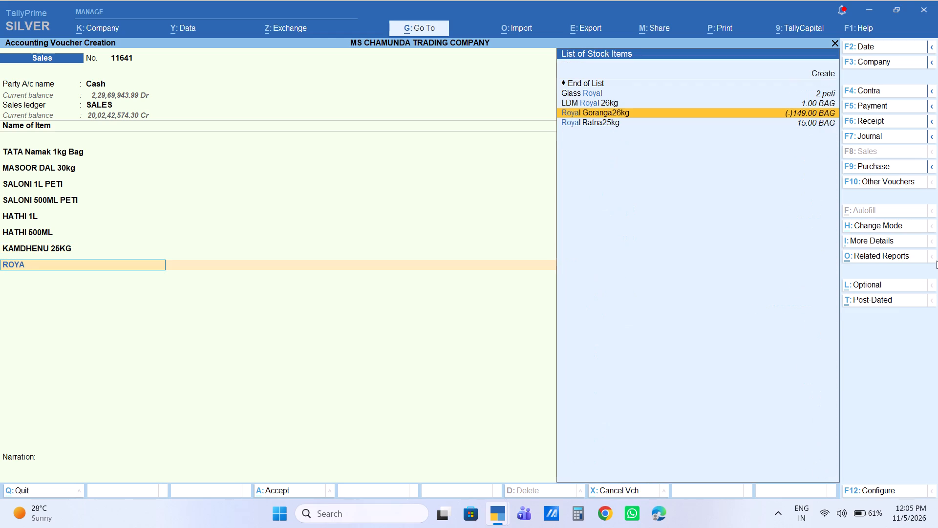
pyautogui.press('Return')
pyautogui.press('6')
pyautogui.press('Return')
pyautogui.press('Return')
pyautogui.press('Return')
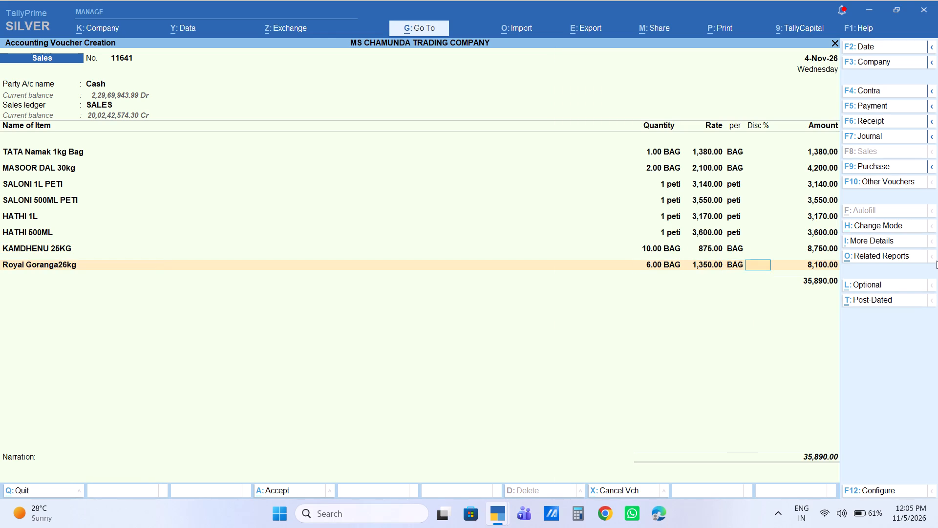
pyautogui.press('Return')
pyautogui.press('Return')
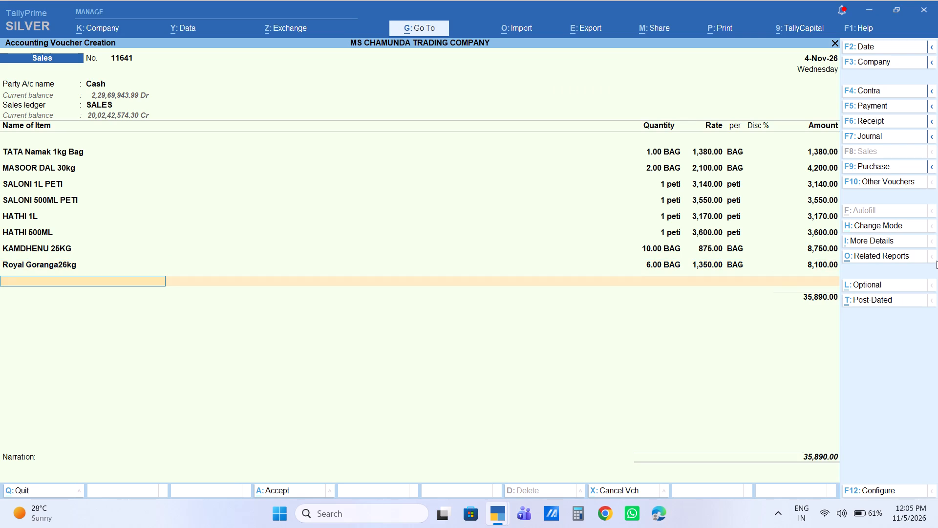
# Add 1 bag of the stock item Taja Chai 100g Bag with an amount of 2660.
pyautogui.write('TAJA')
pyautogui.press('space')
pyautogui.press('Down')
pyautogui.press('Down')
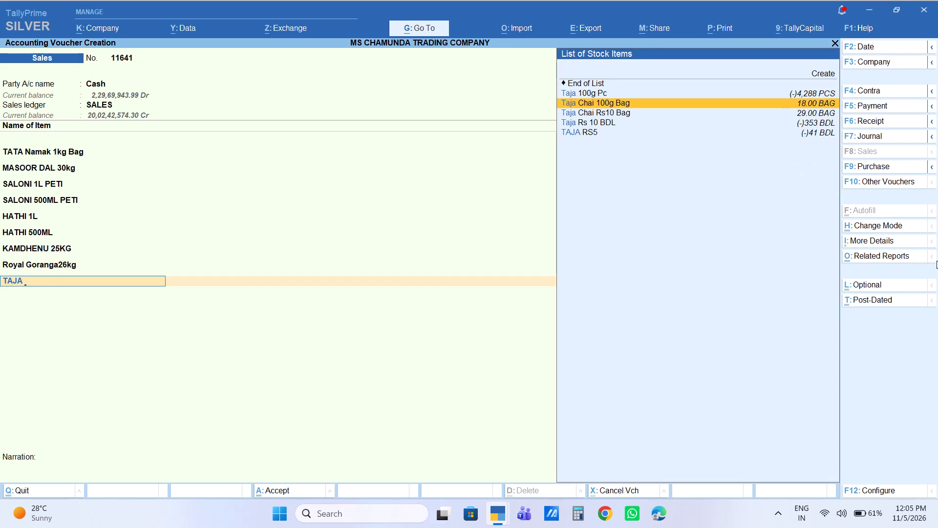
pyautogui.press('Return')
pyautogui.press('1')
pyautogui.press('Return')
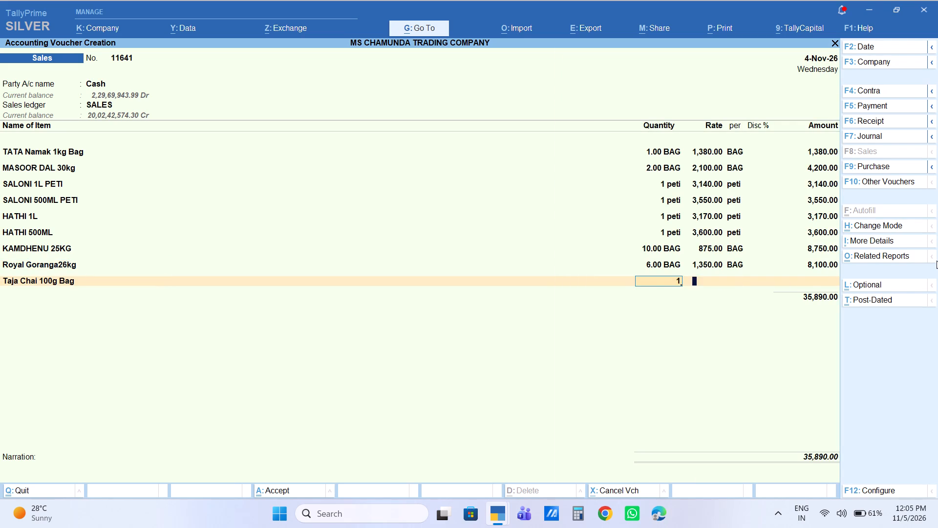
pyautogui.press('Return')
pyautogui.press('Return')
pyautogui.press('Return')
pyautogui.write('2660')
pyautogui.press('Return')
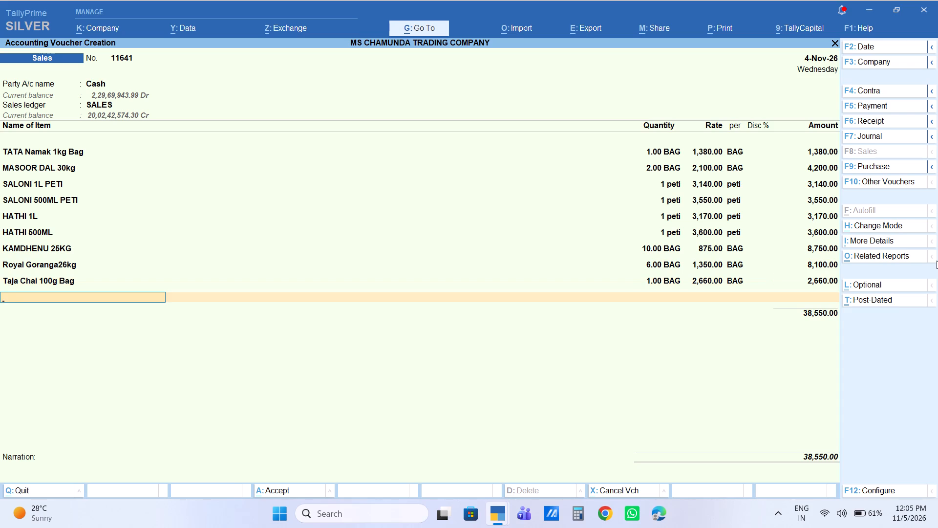
# Add 10 KG of the stock item ANOOP SATTU 200G, keeping the rate of 140.00.
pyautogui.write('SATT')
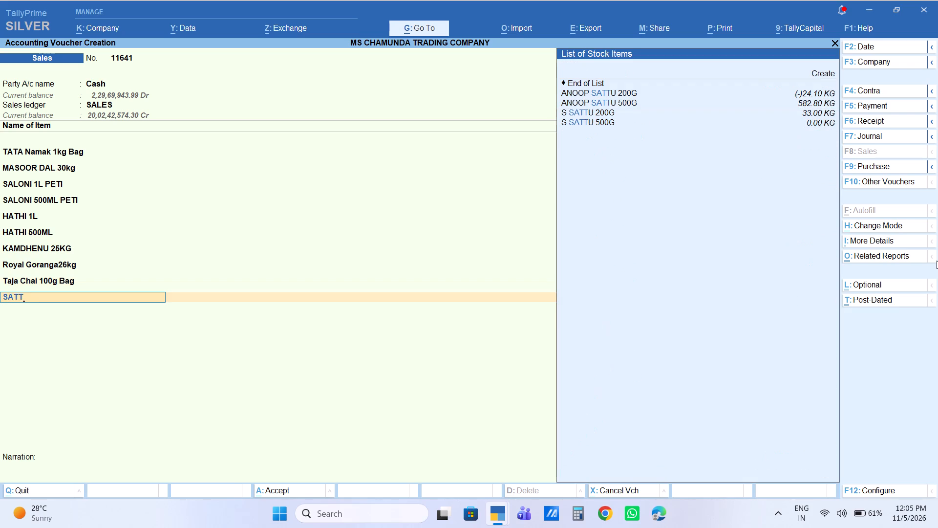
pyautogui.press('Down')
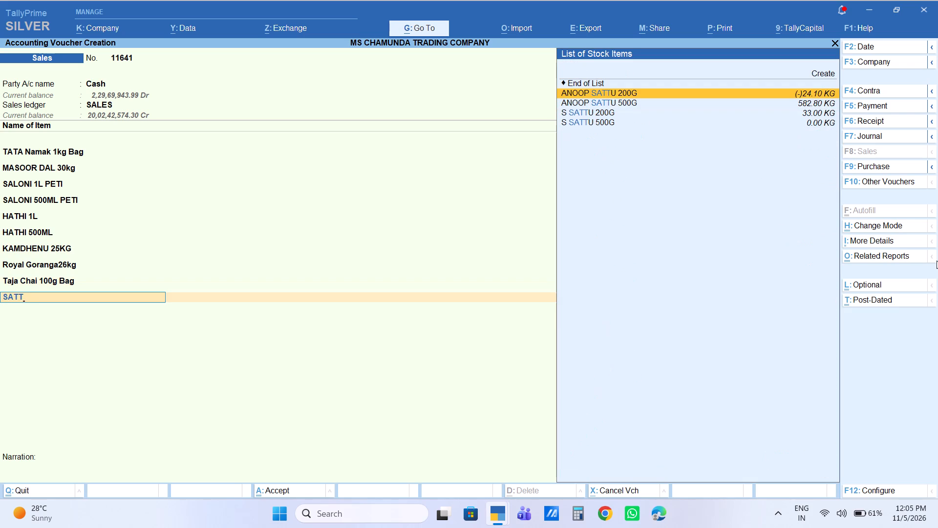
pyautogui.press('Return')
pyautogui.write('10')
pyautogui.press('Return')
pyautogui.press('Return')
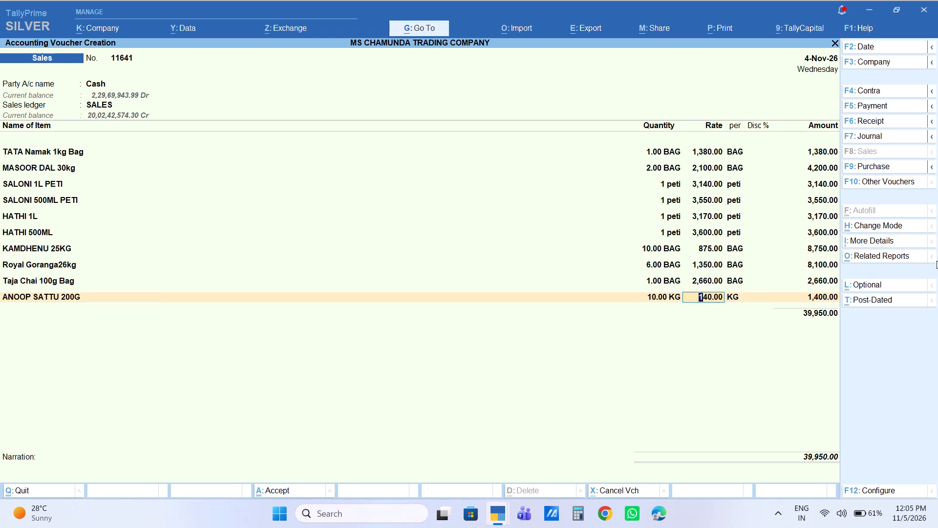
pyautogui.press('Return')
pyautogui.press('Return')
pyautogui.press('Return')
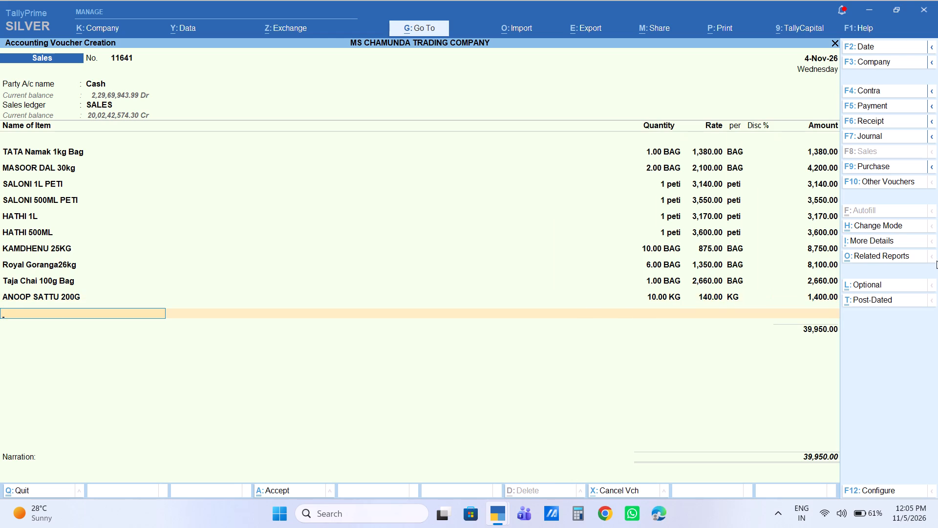
# Add 4 peti of the stock item B Marrie Gold Rs5, keeping the rate of 620.00.
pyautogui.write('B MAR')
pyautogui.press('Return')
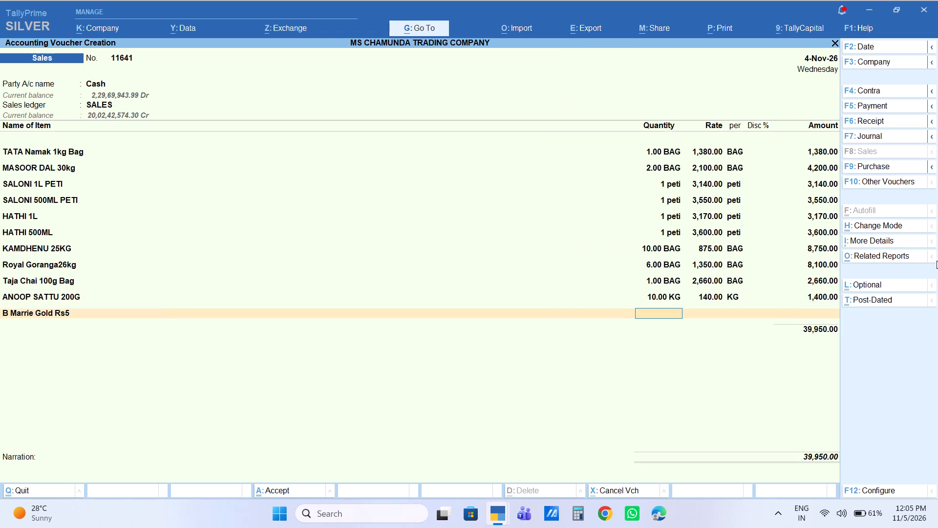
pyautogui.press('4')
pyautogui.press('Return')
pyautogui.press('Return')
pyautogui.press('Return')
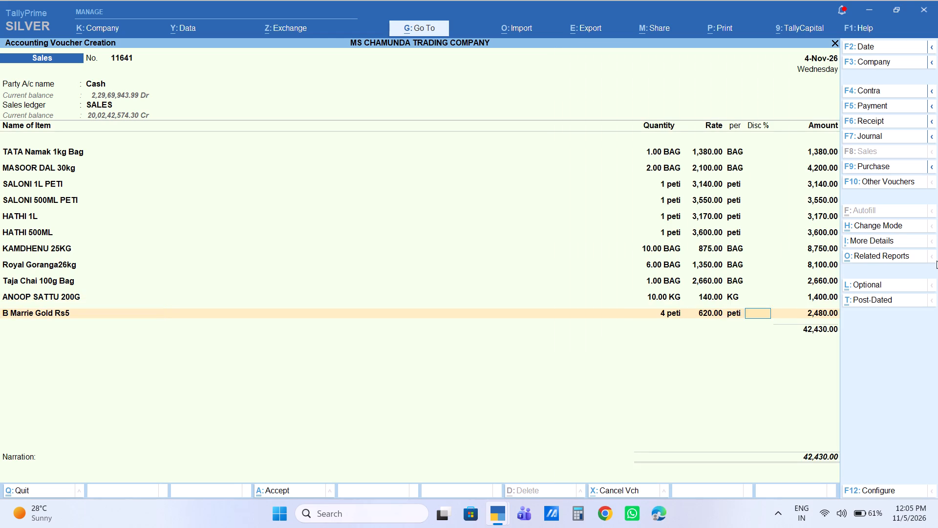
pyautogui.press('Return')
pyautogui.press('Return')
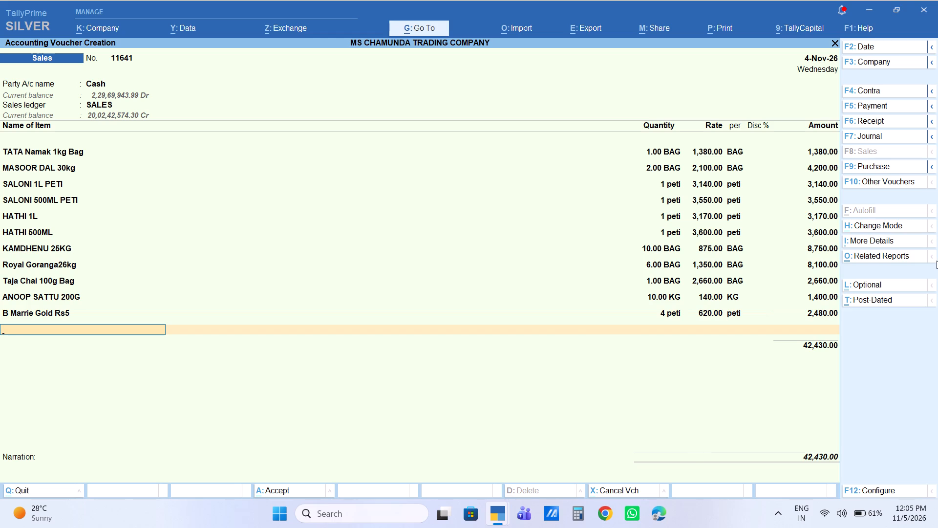
# Add 1 bag of the stock item Soyabin 20kg, keeping the rate of 1,460.00.
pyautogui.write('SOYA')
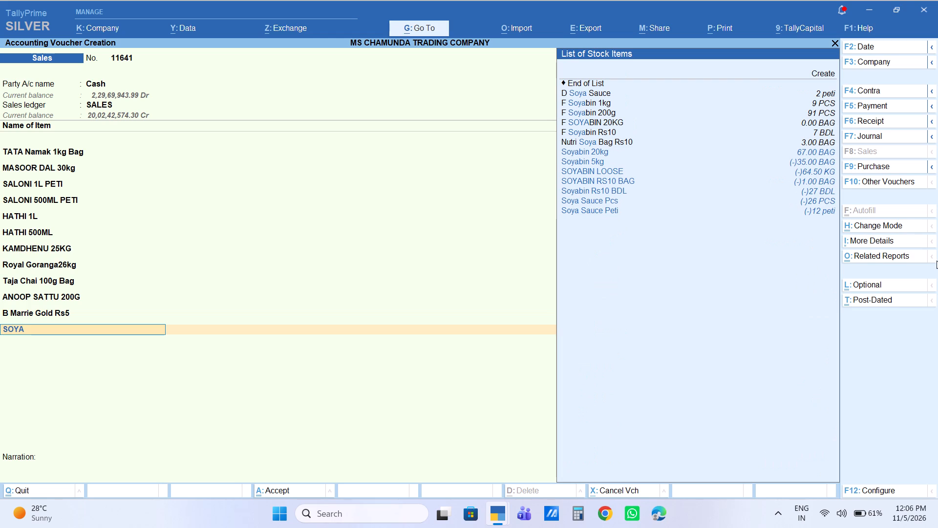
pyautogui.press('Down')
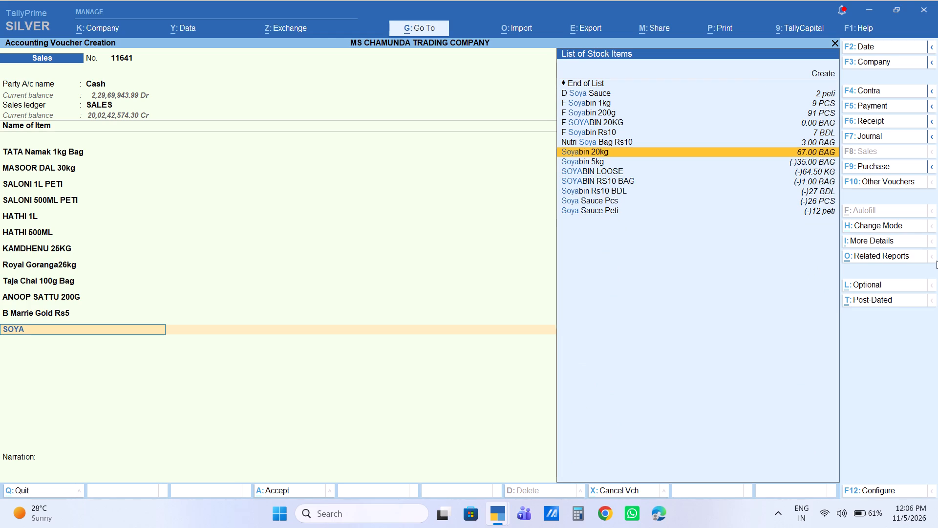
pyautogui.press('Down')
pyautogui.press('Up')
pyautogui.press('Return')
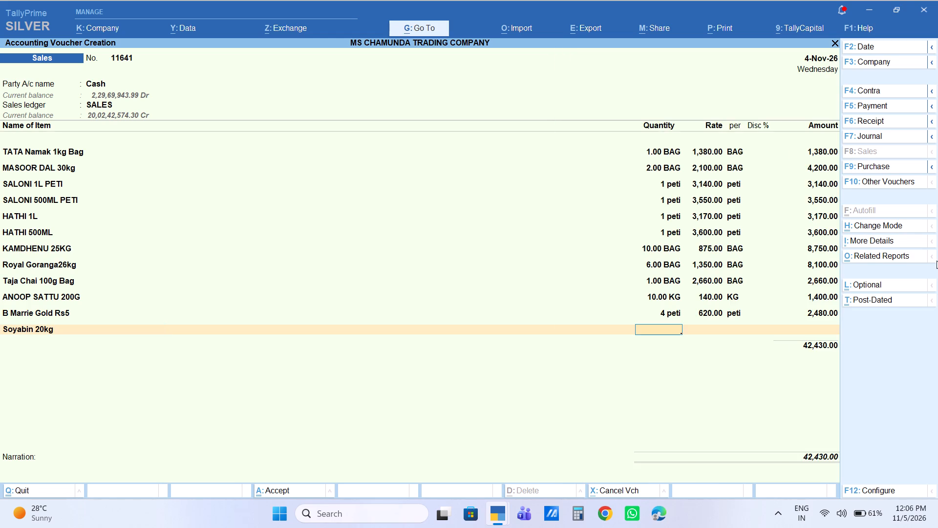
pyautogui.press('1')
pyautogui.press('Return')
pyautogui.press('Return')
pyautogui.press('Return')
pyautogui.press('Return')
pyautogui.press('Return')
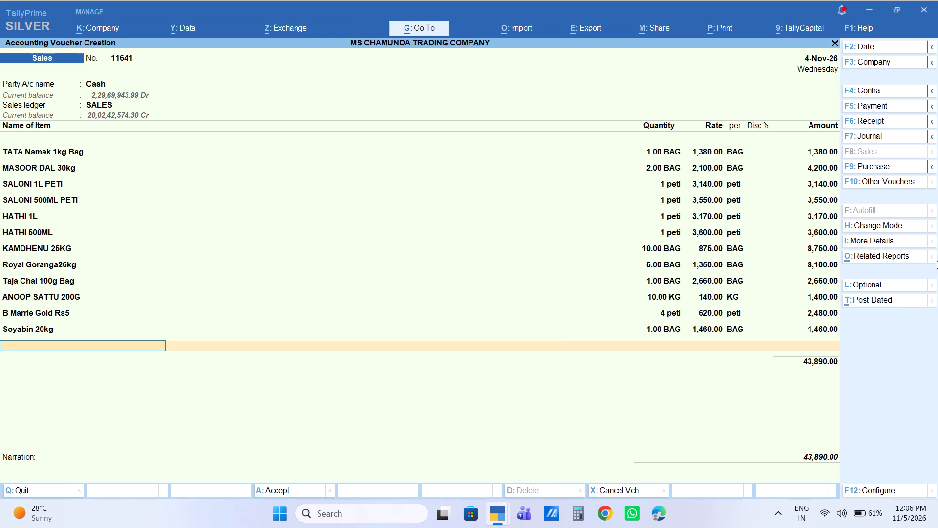
# Add 10 bags of the stock item GOOD LITE 1KG with an amount of 1900.
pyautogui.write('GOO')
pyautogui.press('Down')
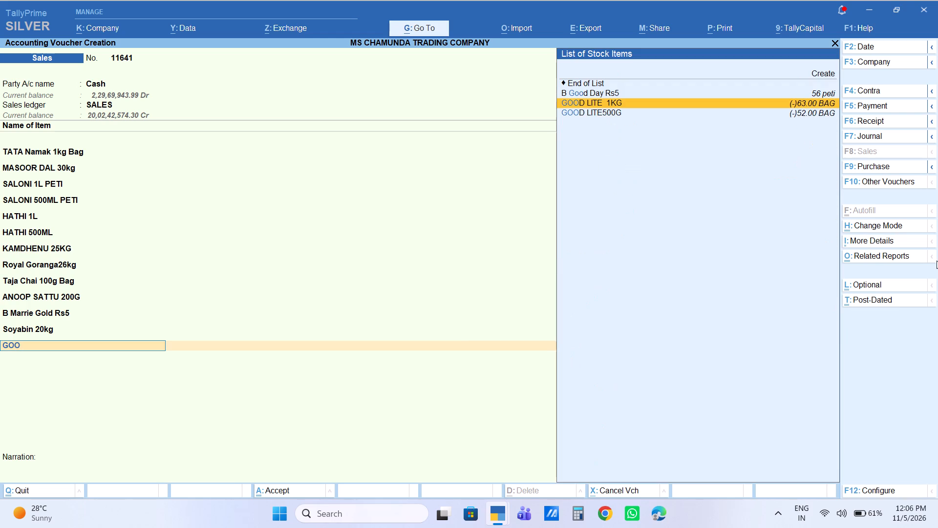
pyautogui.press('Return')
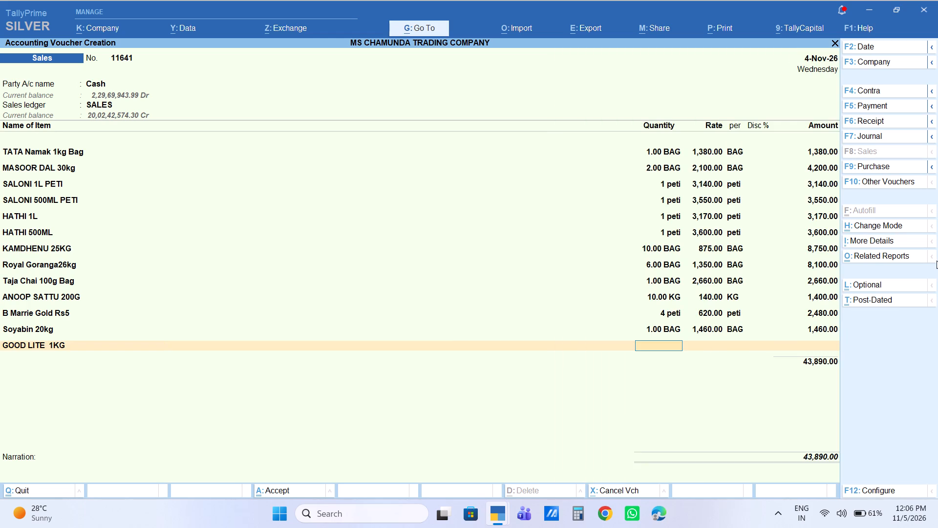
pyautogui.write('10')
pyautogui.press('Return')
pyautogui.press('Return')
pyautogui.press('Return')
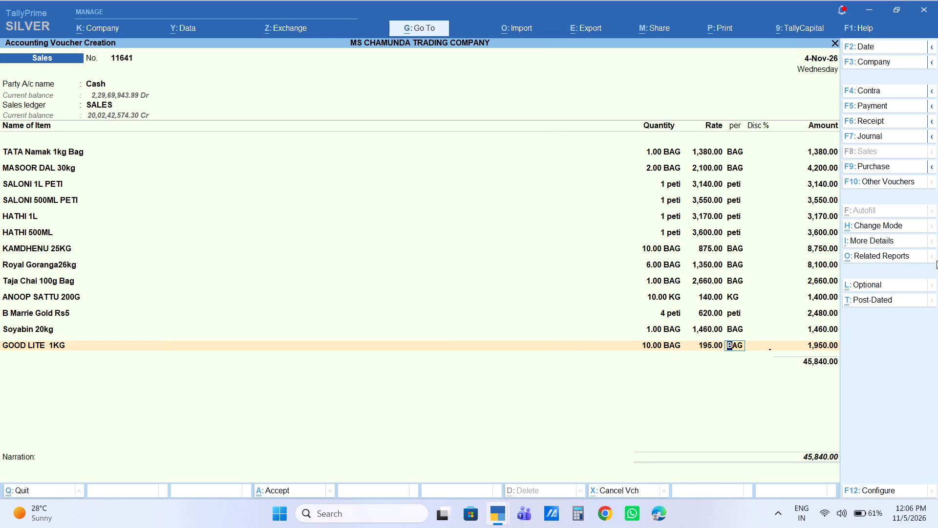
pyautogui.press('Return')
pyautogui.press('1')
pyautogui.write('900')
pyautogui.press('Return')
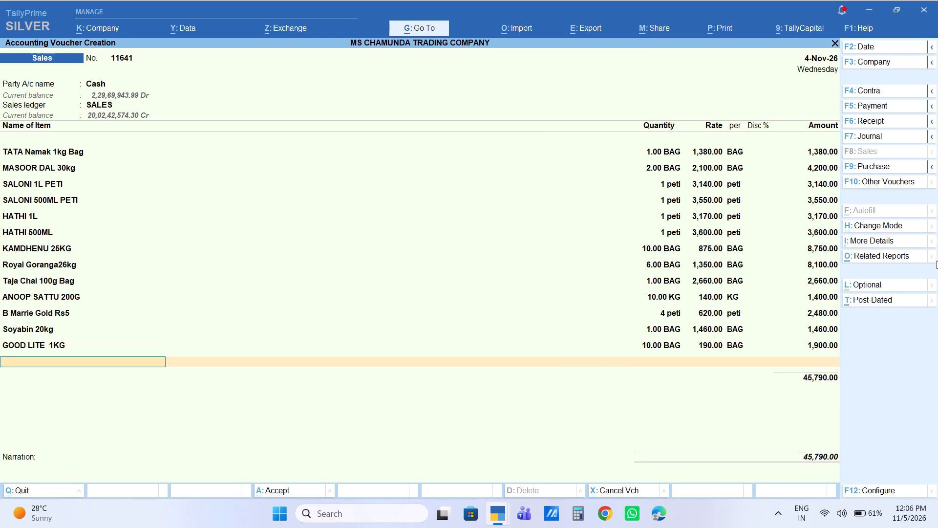
# Add 3 bags of the stock item Surf Excel Rs10 Bag, keeping the rate of 1,030.00.
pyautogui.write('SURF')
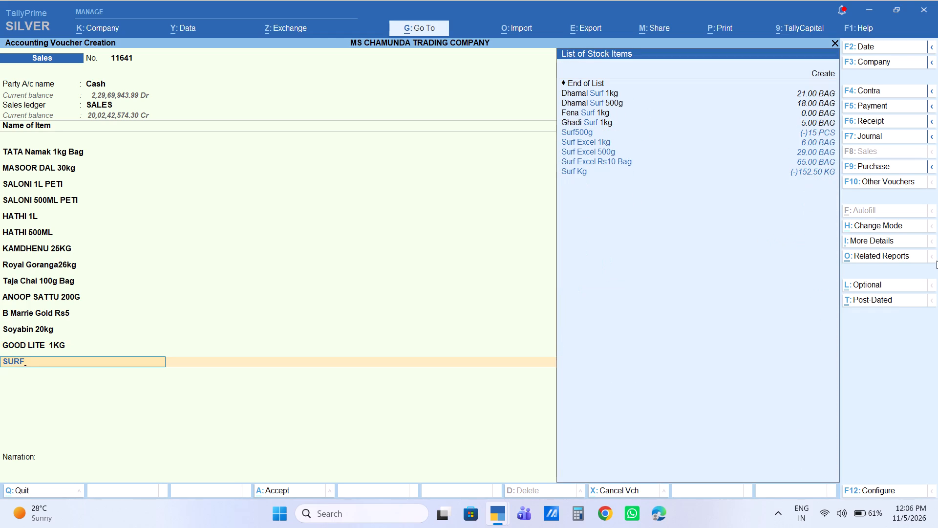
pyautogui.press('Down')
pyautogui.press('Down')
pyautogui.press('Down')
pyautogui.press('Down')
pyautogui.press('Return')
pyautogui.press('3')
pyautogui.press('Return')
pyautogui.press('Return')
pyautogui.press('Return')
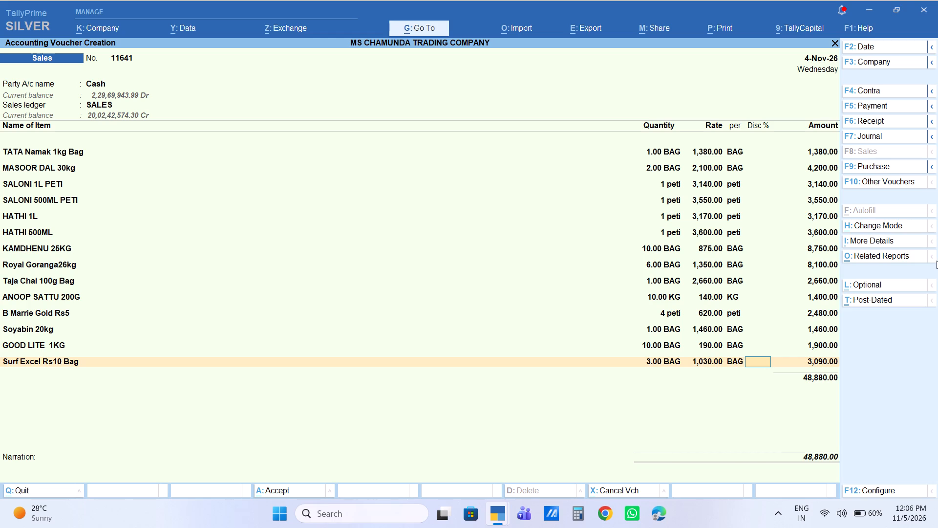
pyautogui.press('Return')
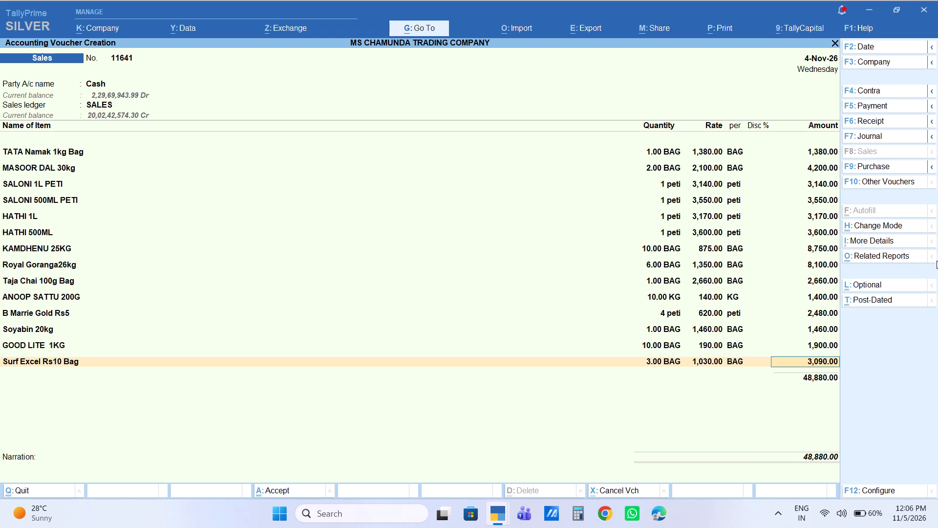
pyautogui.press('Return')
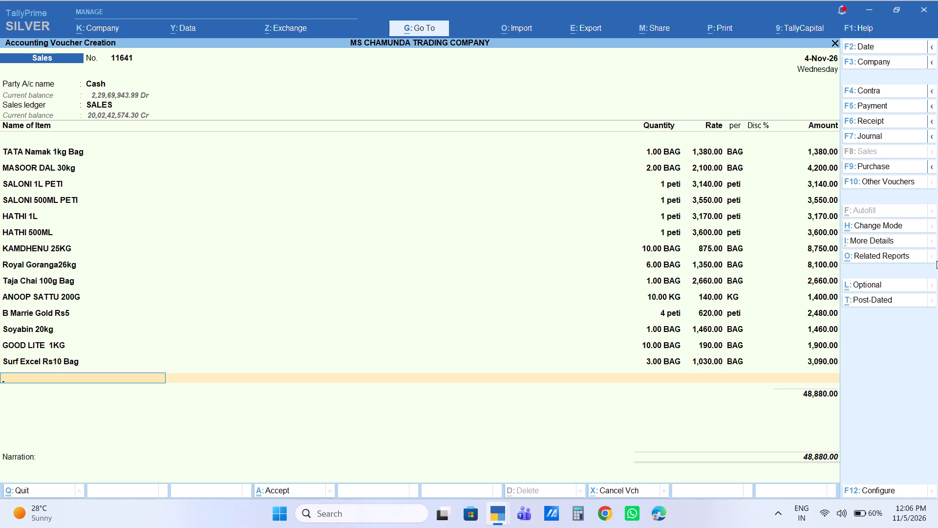
# Add 5 BDL of the stock item R Meat Rs5 BDL, keeping the rate of 190.00.
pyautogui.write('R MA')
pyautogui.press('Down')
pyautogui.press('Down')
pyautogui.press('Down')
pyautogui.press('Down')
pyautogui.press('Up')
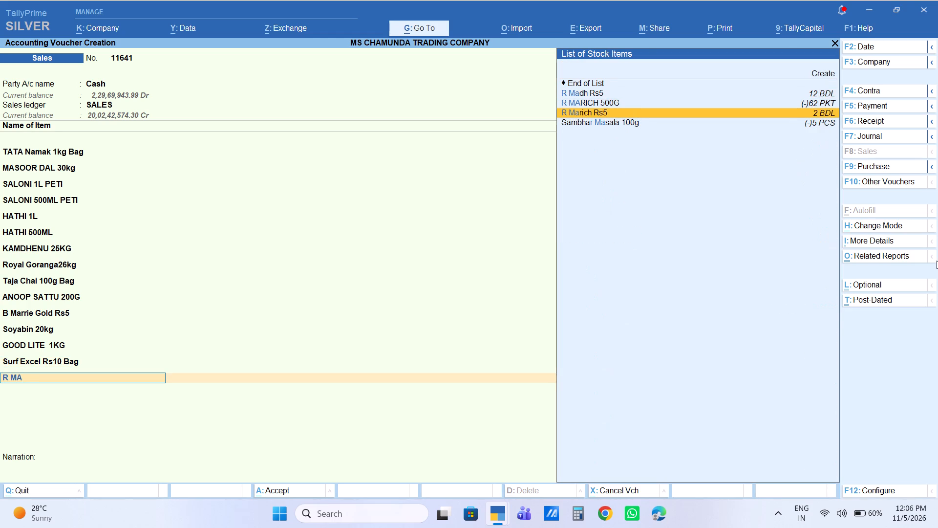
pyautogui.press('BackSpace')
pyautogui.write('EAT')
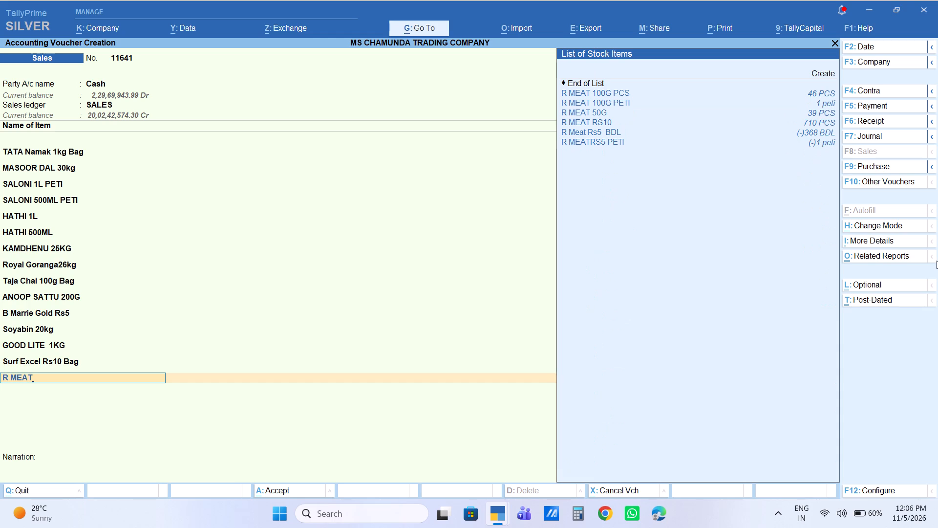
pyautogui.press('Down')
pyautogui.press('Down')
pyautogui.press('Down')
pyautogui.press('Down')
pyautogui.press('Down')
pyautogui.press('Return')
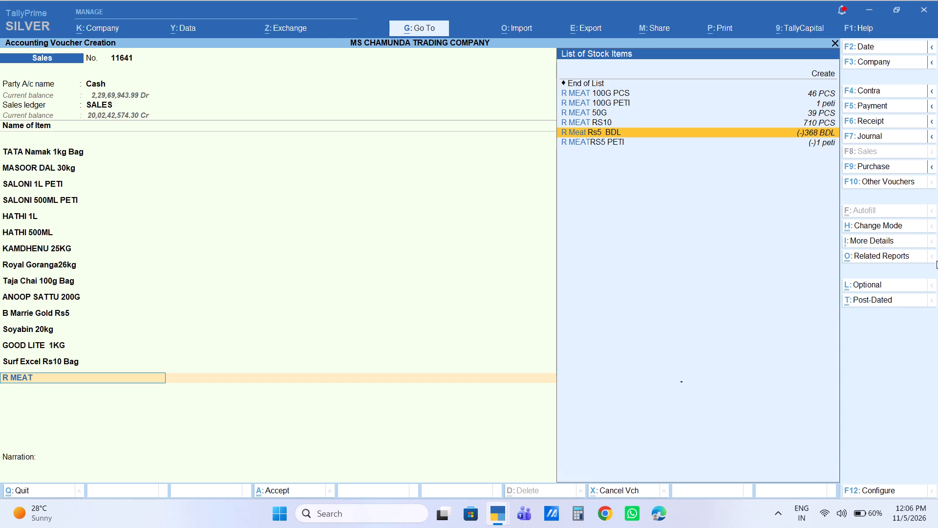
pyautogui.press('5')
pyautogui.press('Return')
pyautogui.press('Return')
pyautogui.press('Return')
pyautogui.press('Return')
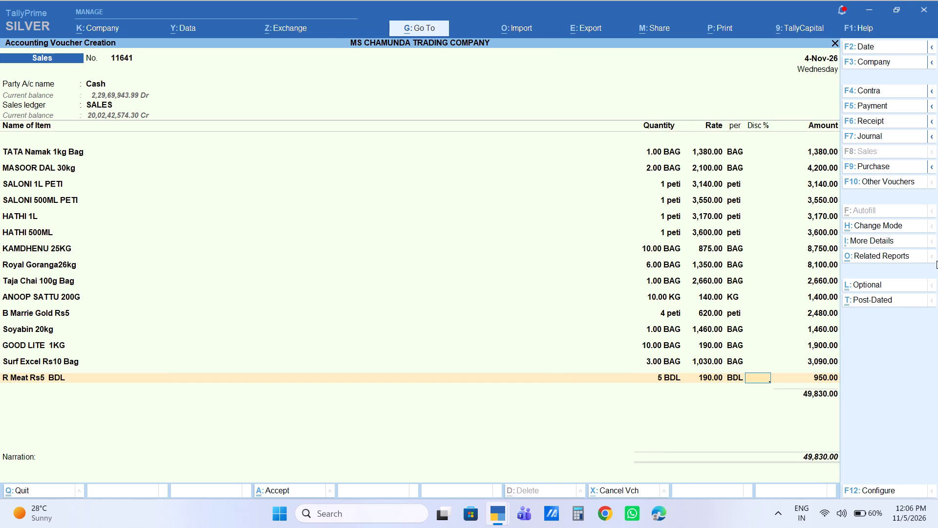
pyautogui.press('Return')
# Add 5 BDL of the stock item R GARAM RS5 BdL, keeping the rate of 190.00.
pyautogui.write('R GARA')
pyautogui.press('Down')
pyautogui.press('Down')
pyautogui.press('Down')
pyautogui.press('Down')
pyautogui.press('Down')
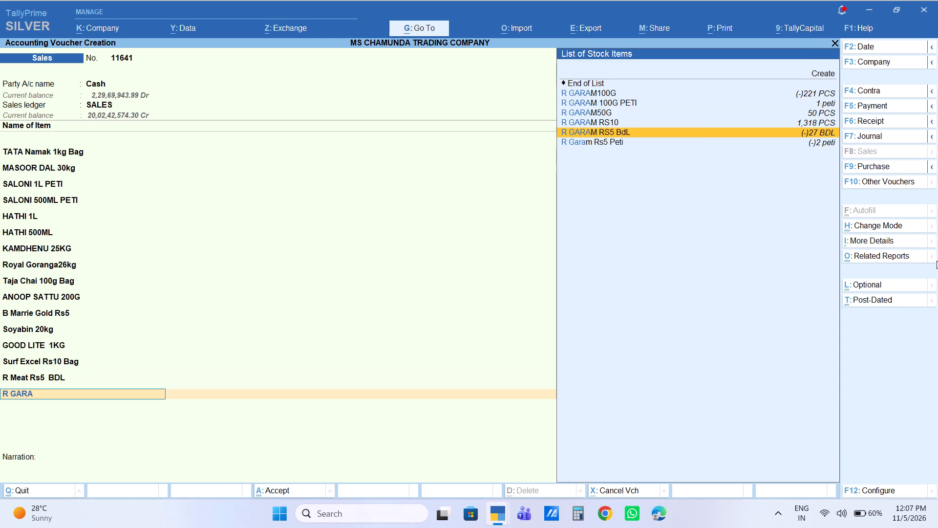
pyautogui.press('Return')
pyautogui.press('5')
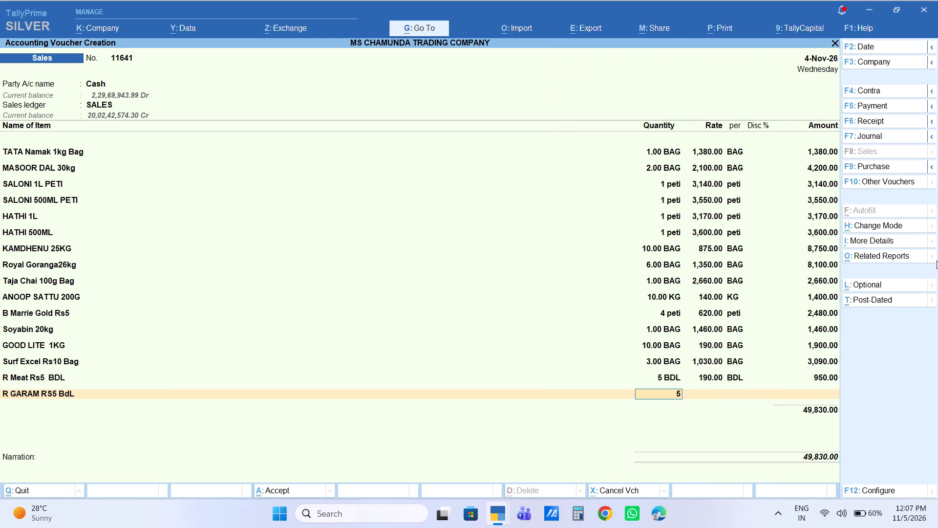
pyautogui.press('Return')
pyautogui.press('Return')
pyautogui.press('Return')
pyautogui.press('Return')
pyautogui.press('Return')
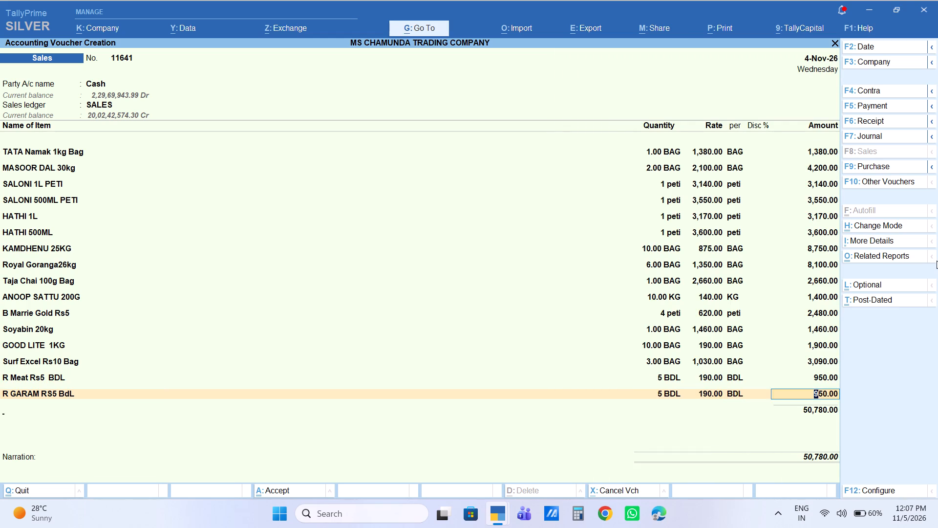
# End the item list and add a Labour Charge of 100 to the voucher.
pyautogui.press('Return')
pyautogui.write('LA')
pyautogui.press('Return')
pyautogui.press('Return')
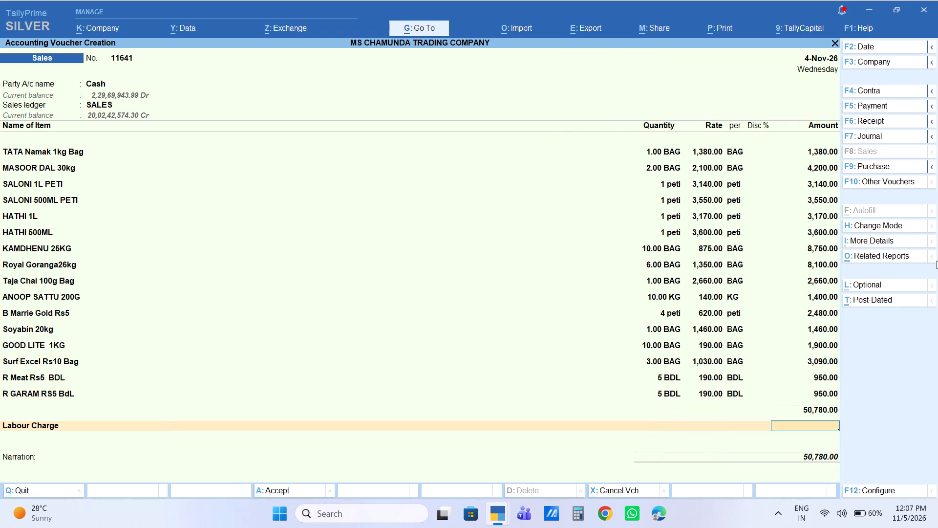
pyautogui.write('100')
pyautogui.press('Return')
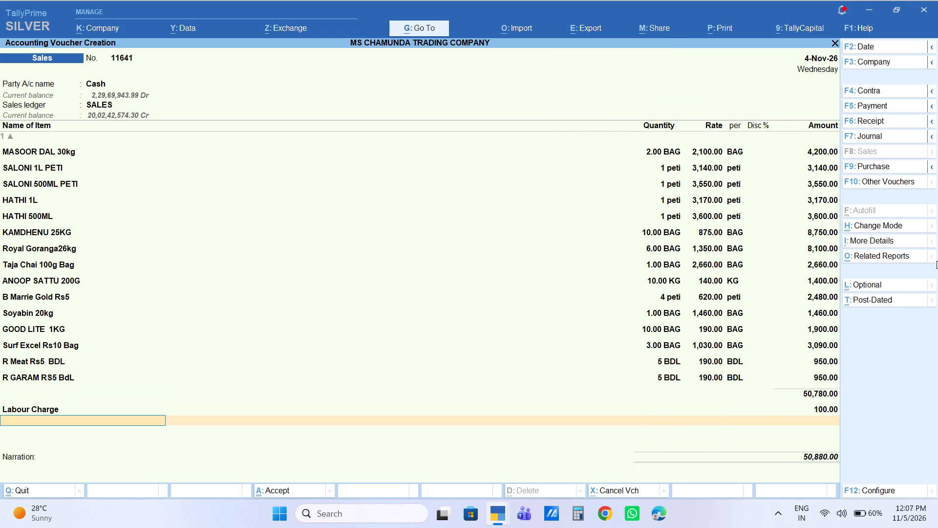
# Leave the narration empty and save the cash sales voucher.
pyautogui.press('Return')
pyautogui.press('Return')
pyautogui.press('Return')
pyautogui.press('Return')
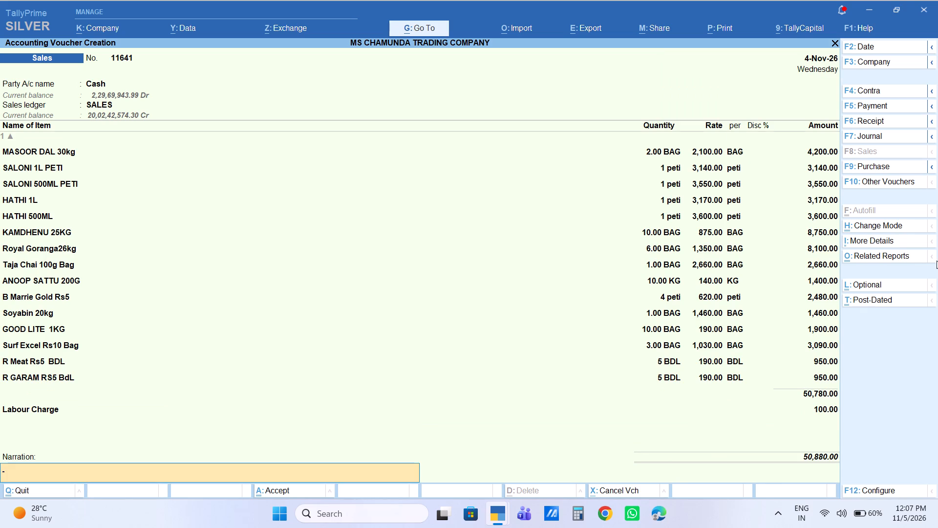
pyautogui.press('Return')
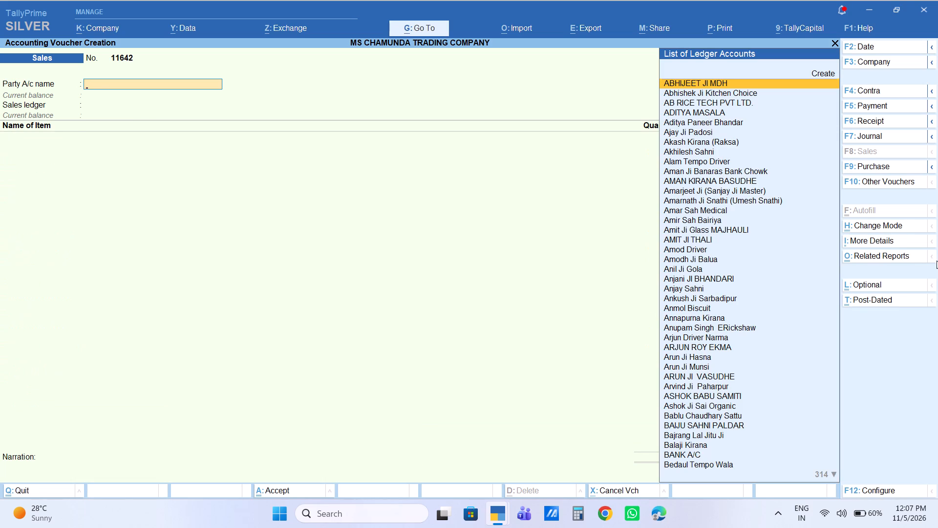
# Start the next sales voucher on the Cash account, enter the new buyer's name in the party details, and keep the SALES ledger.
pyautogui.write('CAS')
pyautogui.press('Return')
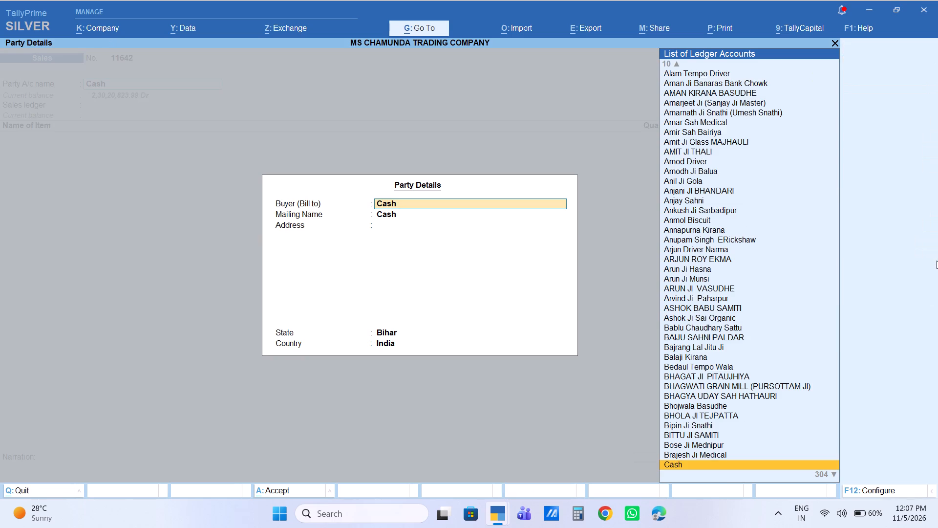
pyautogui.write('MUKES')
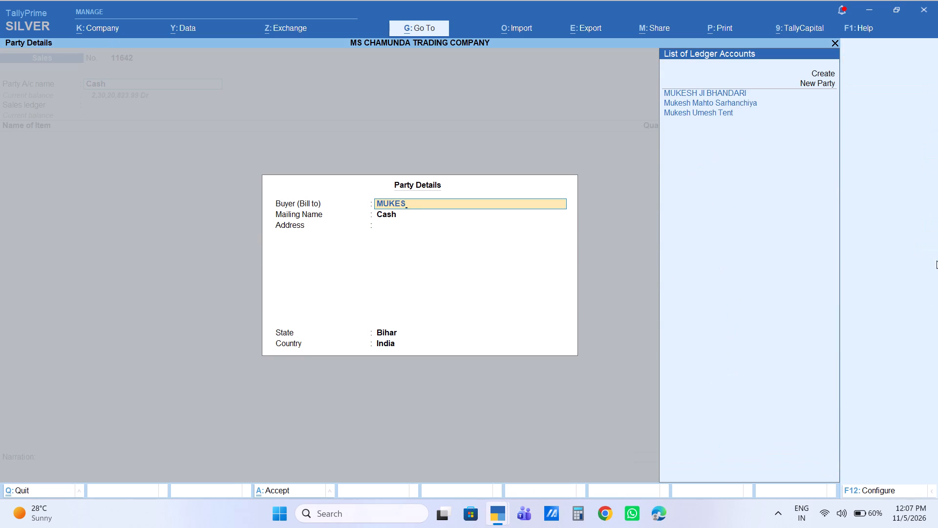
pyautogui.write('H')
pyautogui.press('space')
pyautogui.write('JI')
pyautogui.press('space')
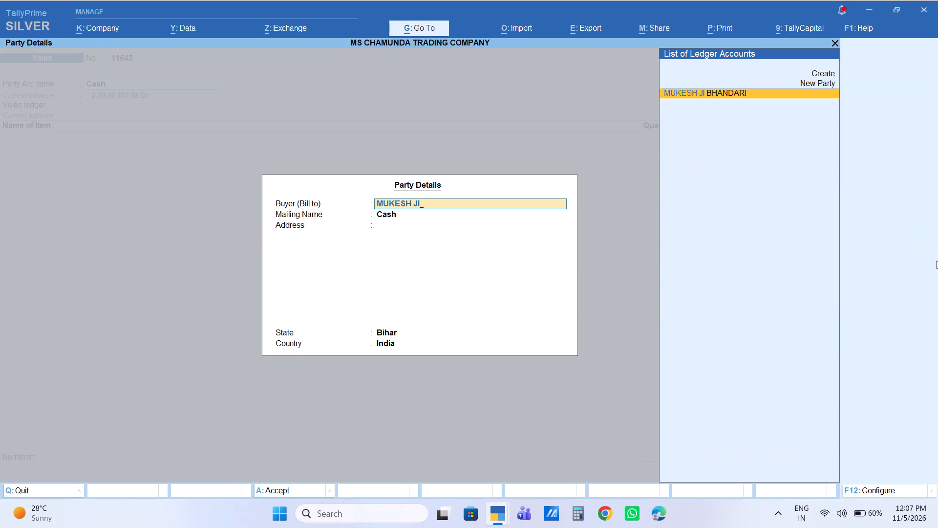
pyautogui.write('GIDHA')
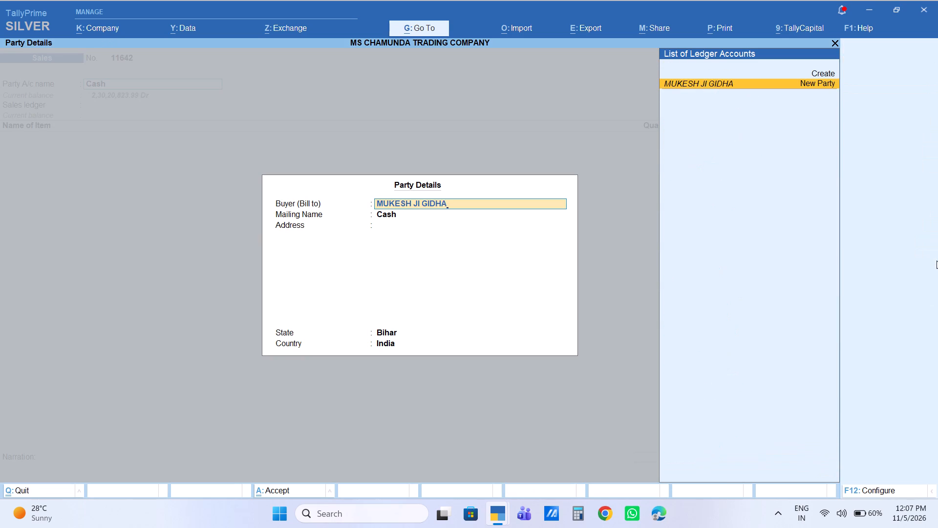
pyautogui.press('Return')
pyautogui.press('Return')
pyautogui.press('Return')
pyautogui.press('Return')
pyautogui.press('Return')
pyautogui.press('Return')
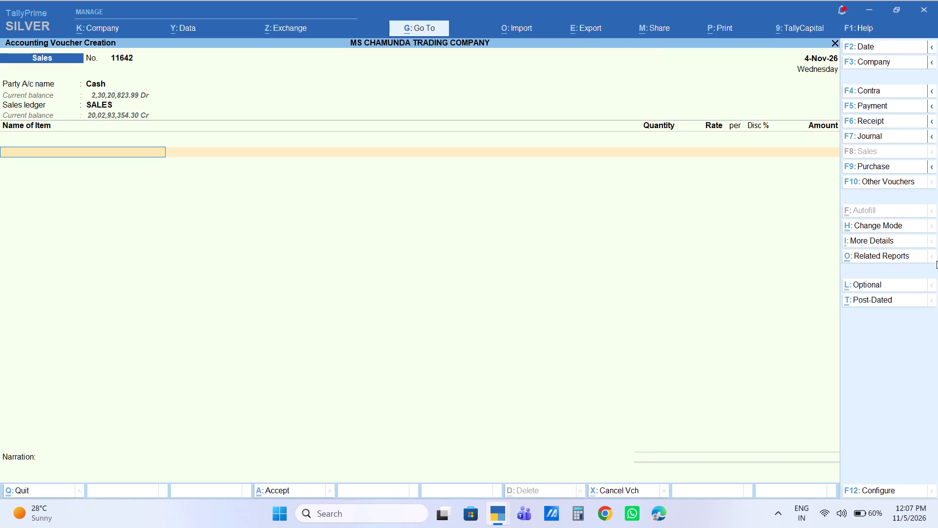
# Add 1 peti of the stock item Telephone 2l to the voucher, keeping the rate of 1,980.00.
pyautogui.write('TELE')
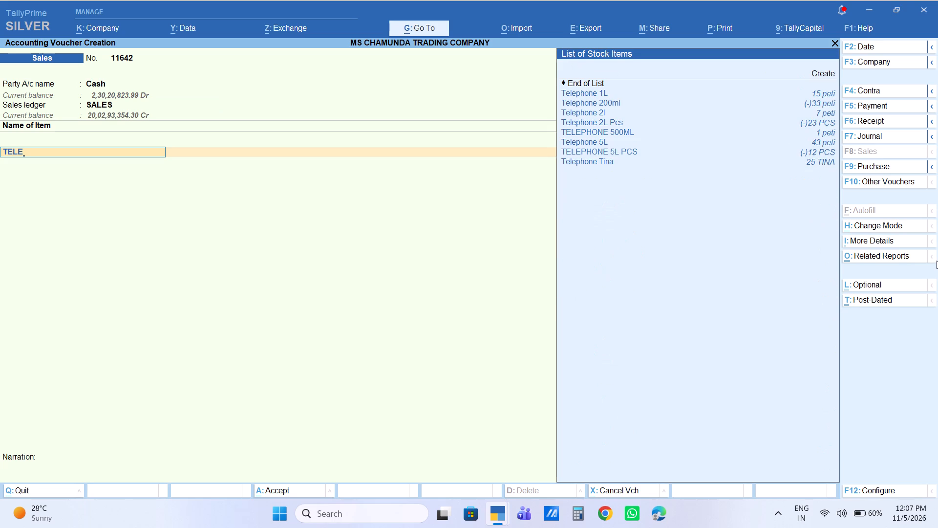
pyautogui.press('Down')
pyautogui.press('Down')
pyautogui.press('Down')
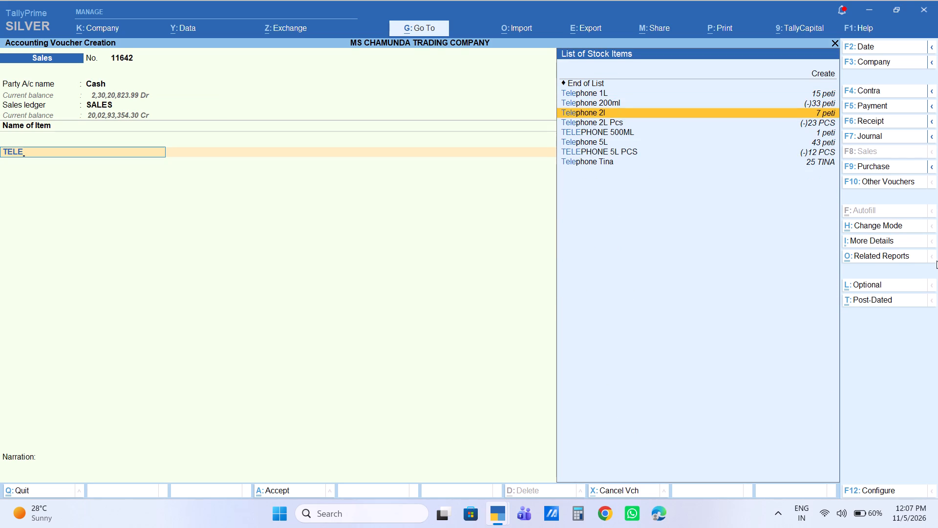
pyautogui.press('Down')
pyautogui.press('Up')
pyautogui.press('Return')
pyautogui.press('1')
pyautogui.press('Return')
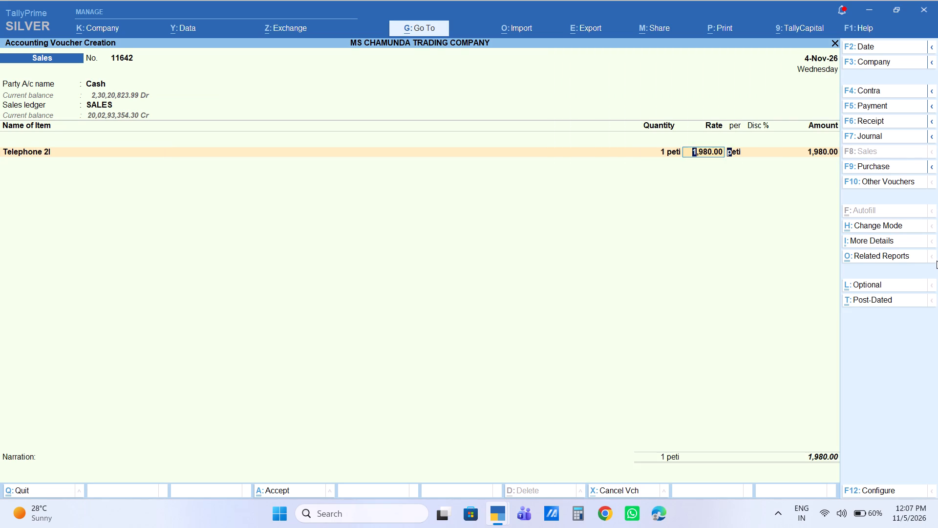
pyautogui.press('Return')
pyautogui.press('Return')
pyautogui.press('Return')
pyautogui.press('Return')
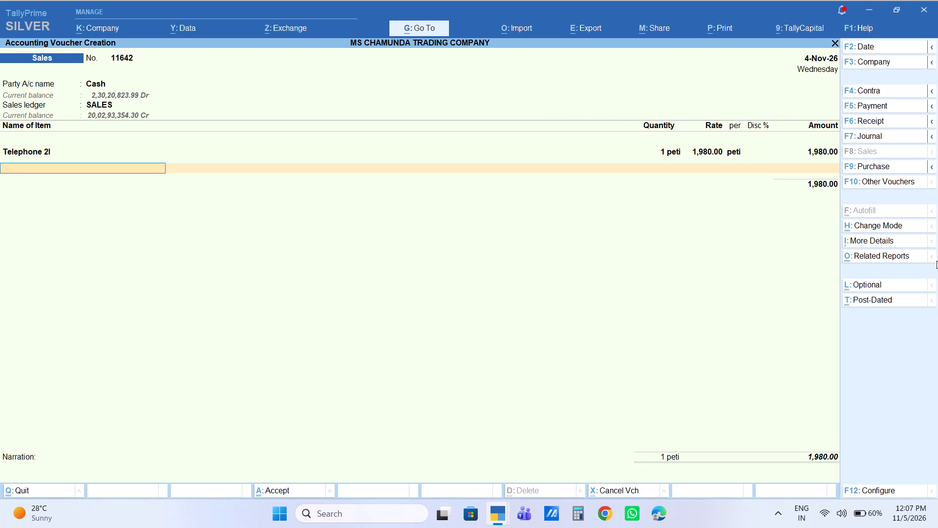
# Add 1 peti of the stock item Telephone 5L with an amount of 2550.
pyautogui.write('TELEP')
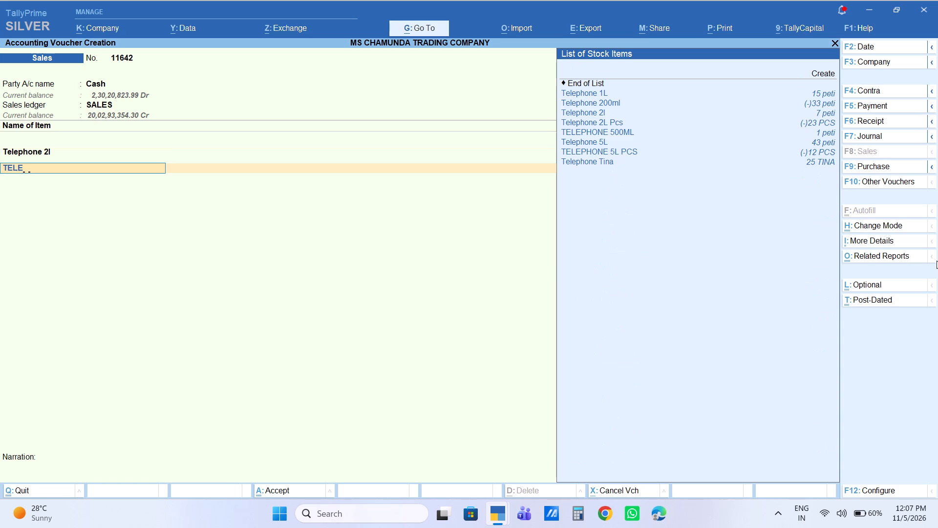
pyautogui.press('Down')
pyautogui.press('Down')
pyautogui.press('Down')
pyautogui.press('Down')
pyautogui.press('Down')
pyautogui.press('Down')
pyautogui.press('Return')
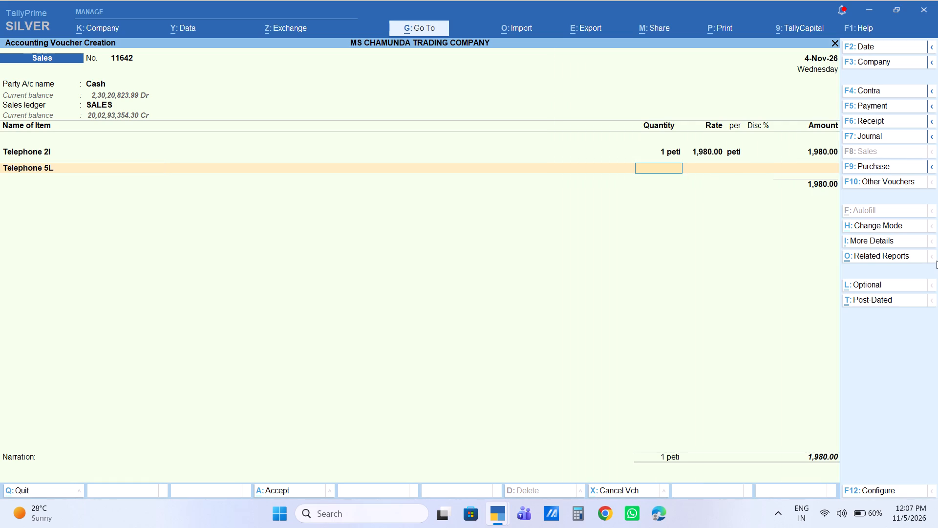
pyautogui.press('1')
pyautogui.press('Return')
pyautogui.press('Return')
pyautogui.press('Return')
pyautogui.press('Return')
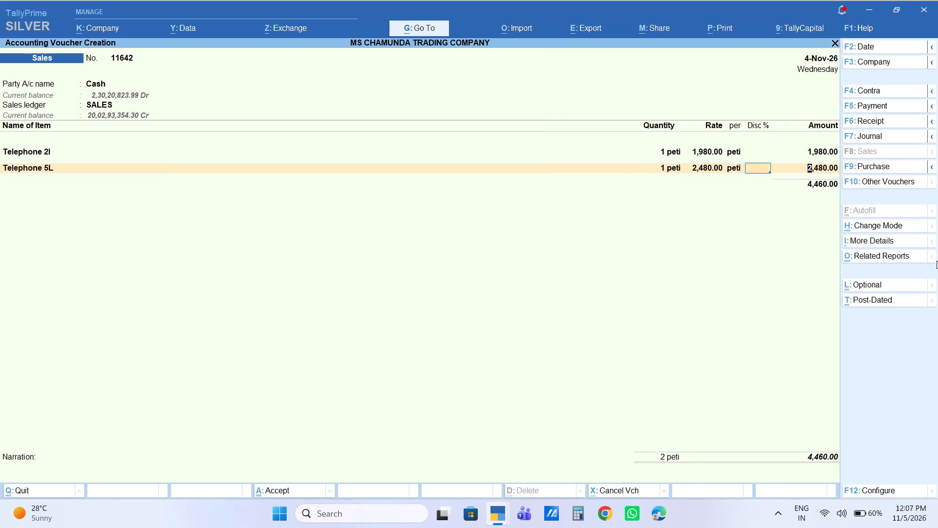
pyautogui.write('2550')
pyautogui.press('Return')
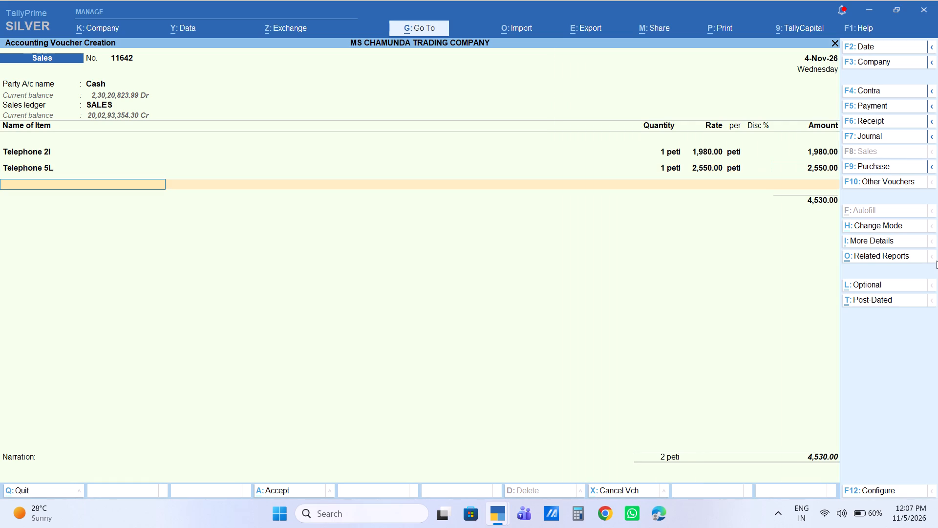
# End the item list and add a Labour Charge of 5 to the voucher.
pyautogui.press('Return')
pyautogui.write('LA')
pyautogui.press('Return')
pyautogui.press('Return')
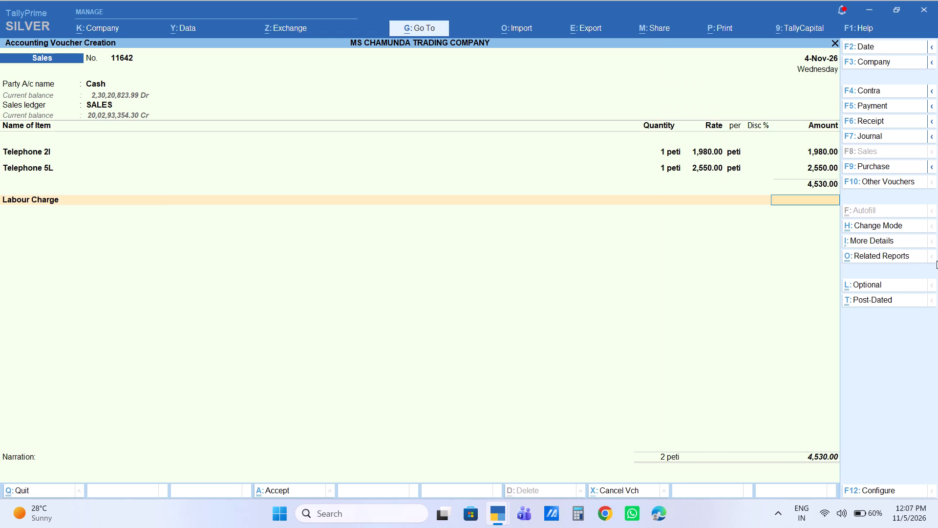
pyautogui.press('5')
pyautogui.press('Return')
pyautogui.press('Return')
# Leave the narration empty and save the cash sales voucher.
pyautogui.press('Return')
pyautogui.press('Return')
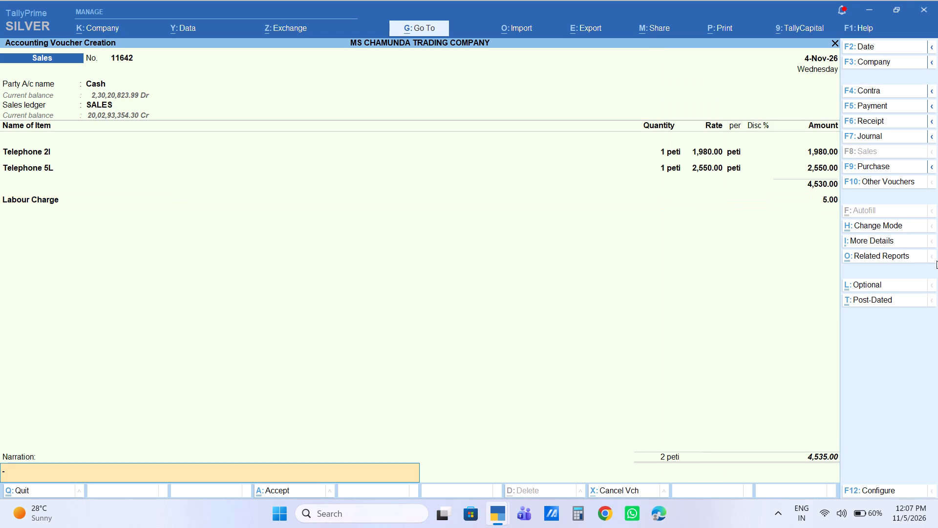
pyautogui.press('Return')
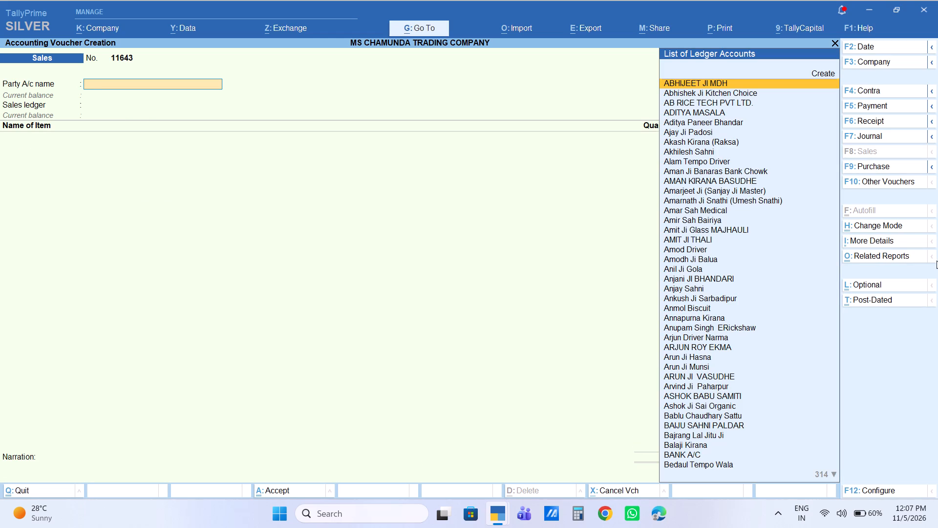
# Start the next sales voucher on the Cash account with the default party details and the SALES ledger.
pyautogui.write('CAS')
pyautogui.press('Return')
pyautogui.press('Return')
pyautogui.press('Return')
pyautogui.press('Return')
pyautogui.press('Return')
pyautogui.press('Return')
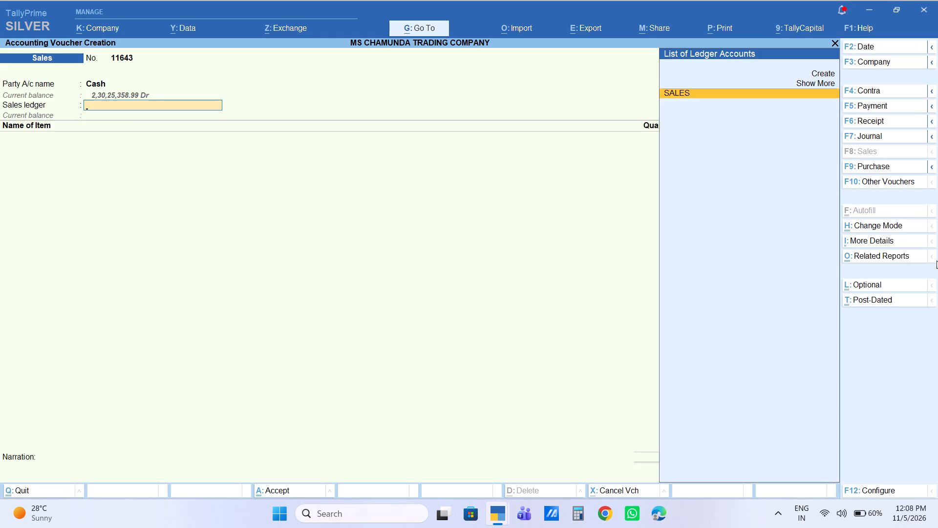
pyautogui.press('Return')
# Reopen the Cash party details, choose the existing Balughat party as the buyer, and keep the SALES ledger.
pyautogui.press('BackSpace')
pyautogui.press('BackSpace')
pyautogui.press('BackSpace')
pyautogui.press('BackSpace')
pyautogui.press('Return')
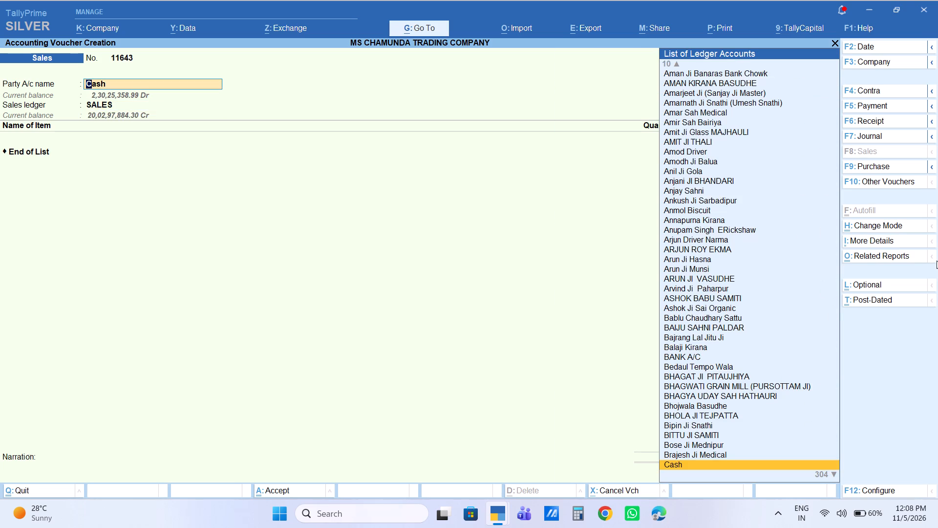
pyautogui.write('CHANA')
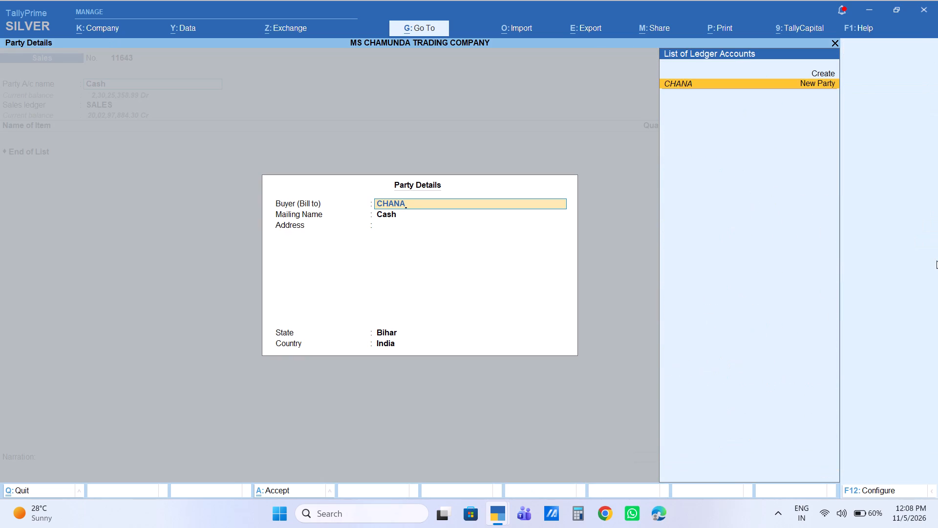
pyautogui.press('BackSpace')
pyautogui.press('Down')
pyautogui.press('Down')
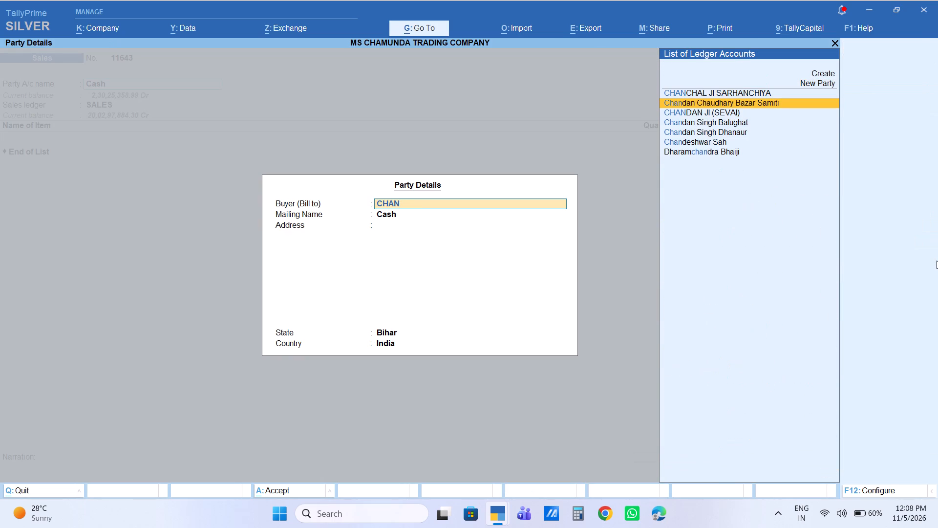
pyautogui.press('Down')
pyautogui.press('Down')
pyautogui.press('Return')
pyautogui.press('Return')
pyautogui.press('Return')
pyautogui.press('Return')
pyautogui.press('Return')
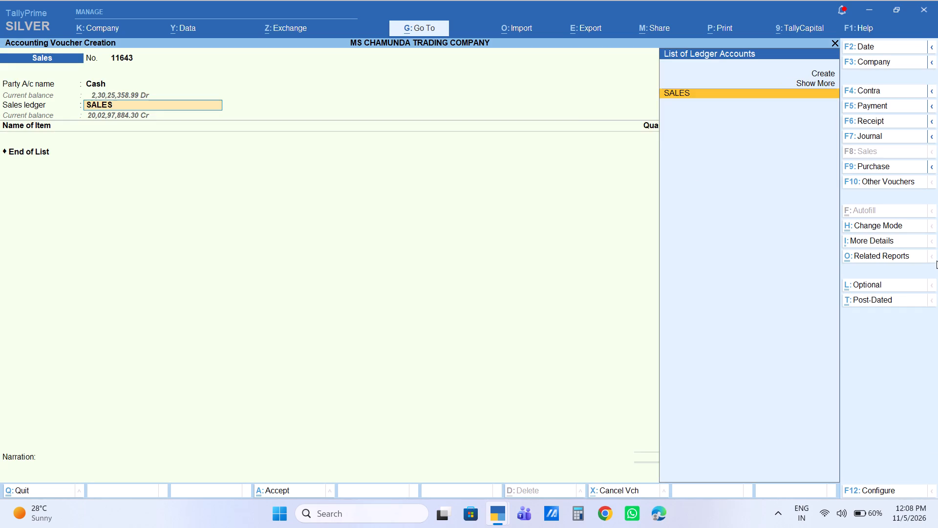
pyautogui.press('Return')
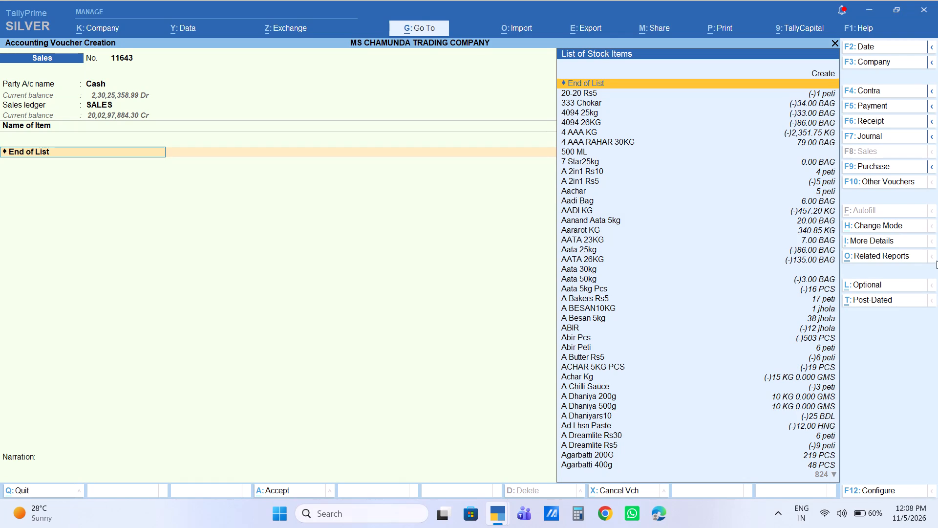
# Add 1 BAG of the stock item Mansa Bhog 25kg, keeping the rate of 1,200.00.
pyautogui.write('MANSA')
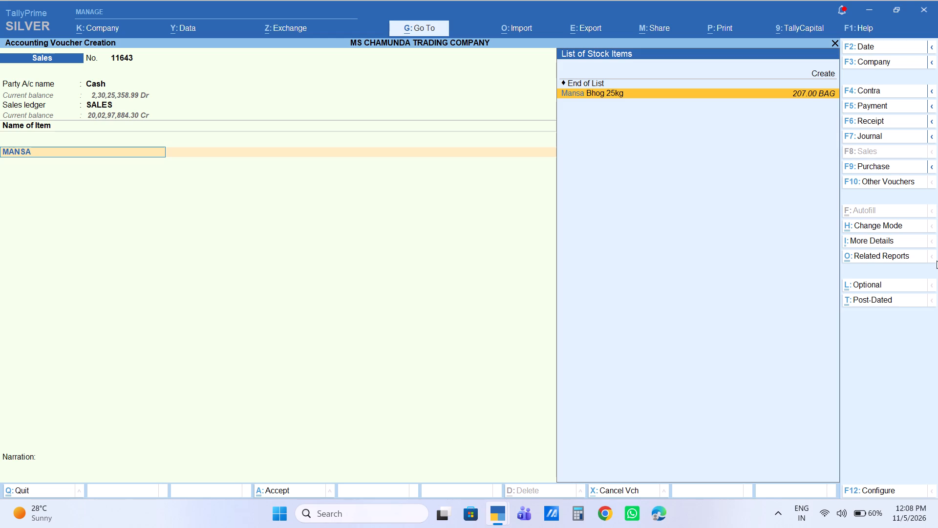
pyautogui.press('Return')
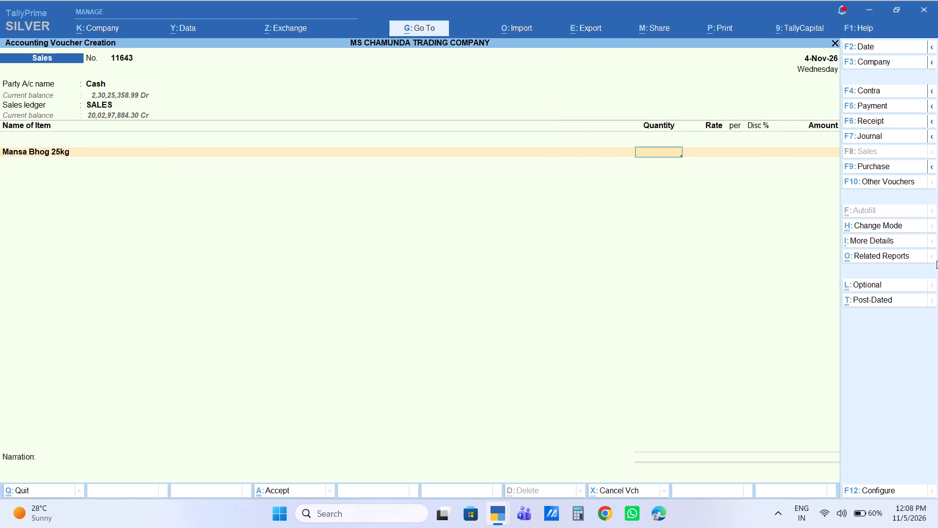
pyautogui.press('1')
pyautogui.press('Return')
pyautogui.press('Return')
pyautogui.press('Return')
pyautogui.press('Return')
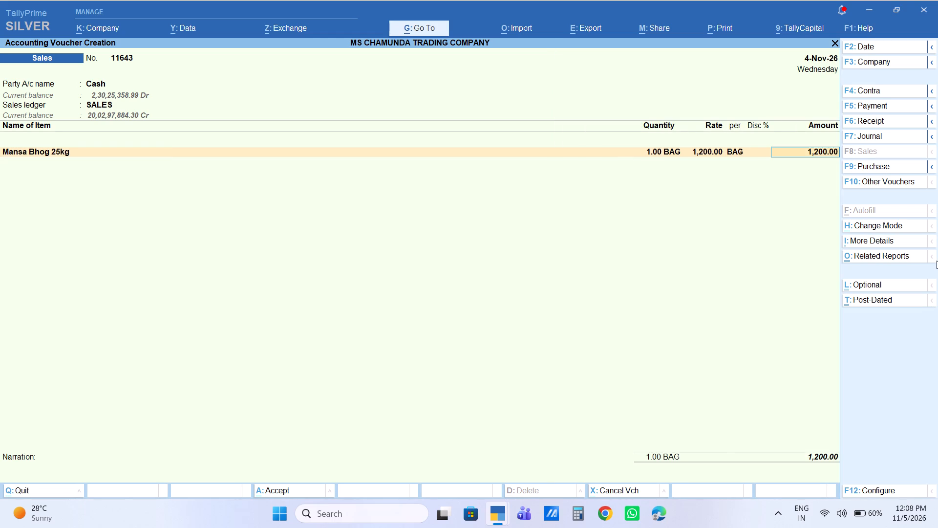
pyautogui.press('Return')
# Add 3 KG of the stock item Sarso Mahin Kg, keeping the rate of 110.00.
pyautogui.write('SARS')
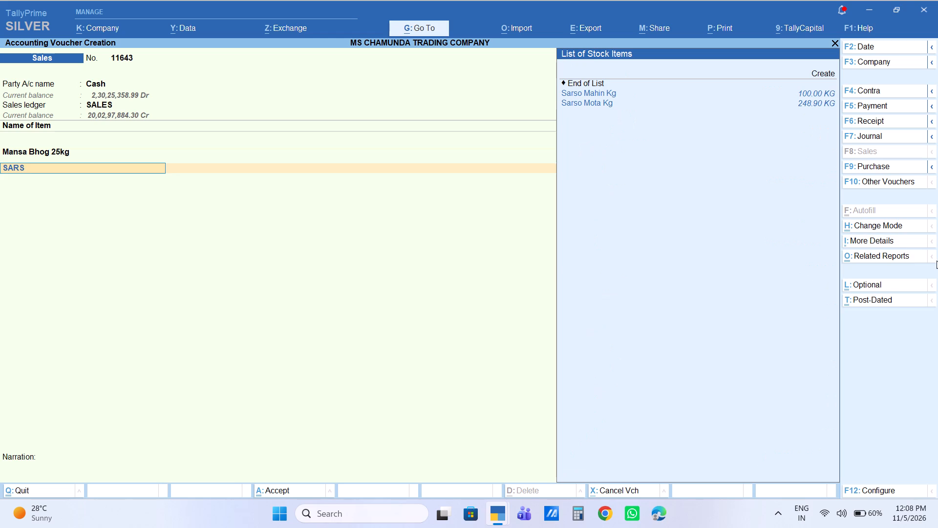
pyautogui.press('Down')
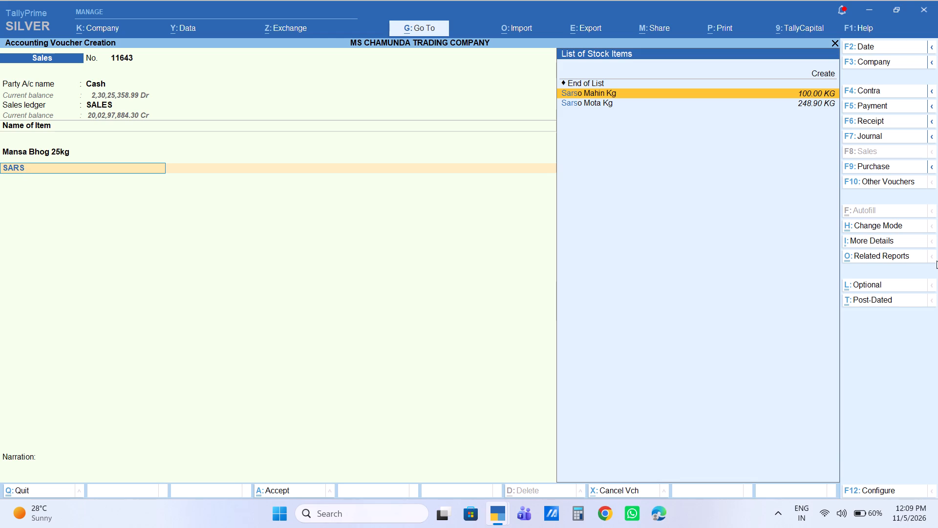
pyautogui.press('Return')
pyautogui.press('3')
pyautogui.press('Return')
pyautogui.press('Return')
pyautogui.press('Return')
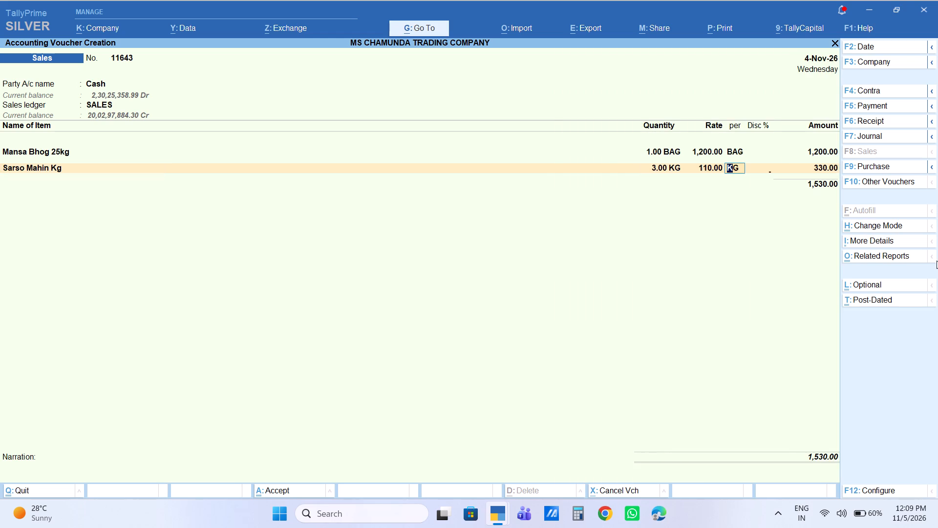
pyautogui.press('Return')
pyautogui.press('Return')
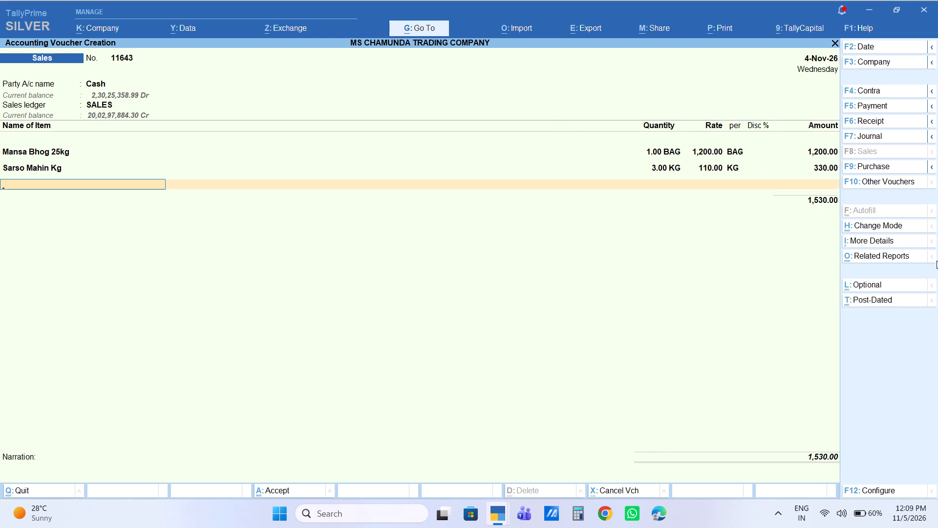
# Add 5 KG of the stock item Kerao, keeping the rate of 65.00.
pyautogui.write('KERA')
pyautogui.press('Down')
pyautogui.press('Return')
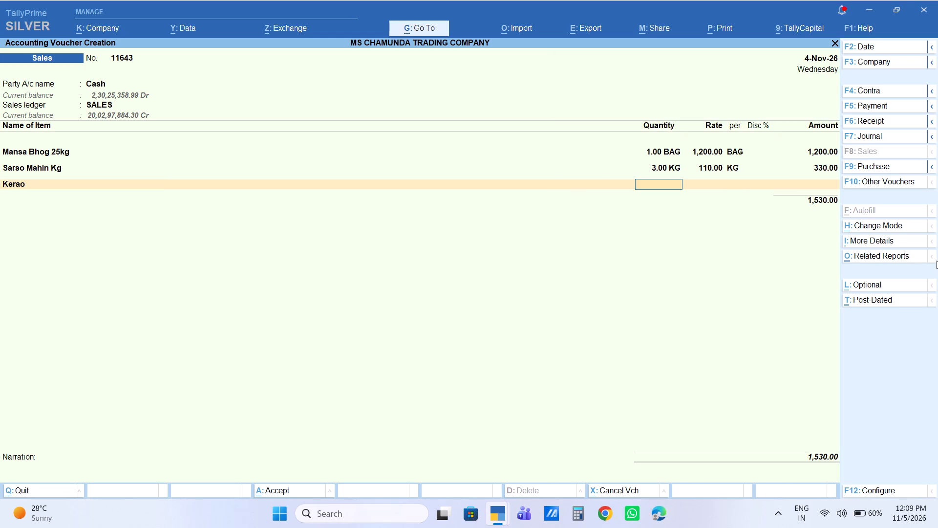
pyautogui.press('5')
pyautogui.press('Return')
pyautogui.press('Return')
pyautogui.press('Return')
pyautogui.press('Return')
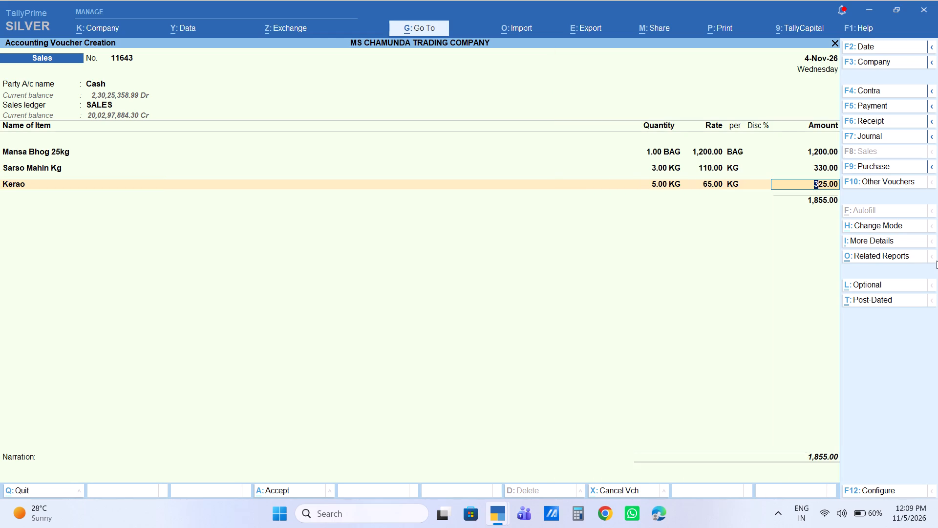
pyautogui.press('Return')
# End the item list and add a Labour Charge of 2 to the voucher.
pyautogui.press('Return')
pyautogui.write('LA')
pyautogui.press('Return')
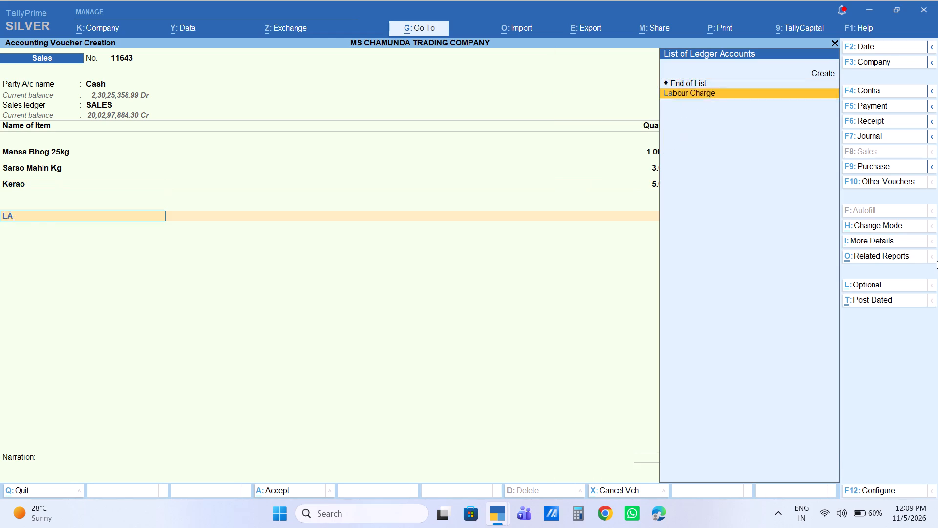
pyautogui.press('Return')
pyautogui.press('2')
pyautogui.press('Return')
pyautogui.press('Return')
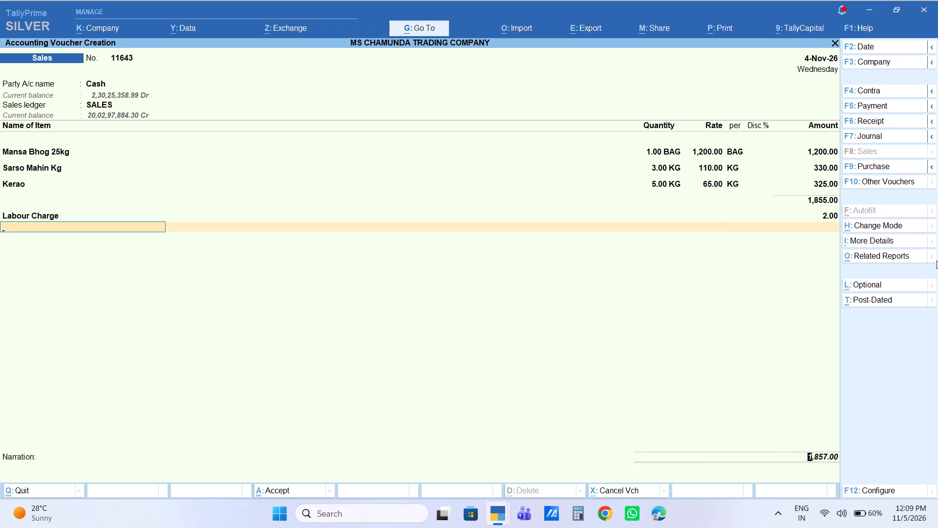
# Leave the narration empty and save the cash sales voucher.
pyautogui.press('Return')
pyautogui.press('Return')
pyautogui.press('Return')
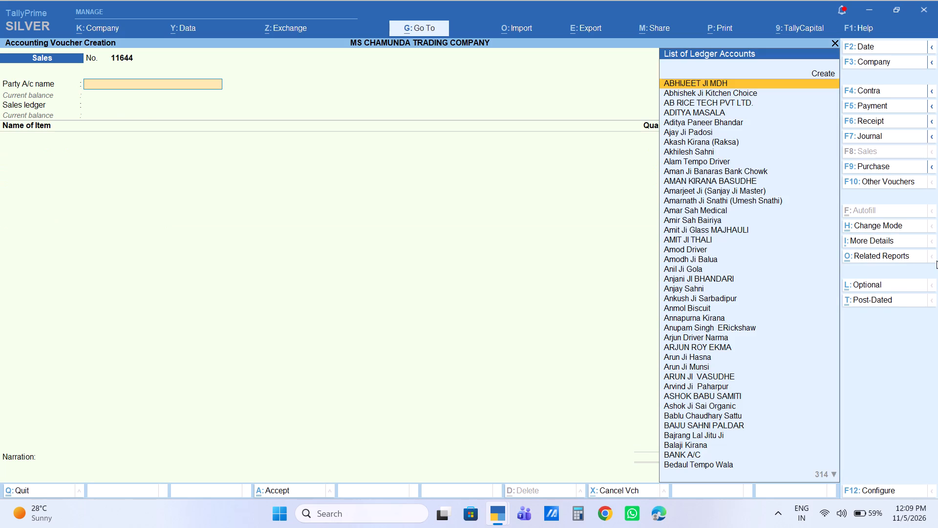
# Start the next sales voucher on the Cash account, keeping Cash as the buyer and using the SALES ledger.
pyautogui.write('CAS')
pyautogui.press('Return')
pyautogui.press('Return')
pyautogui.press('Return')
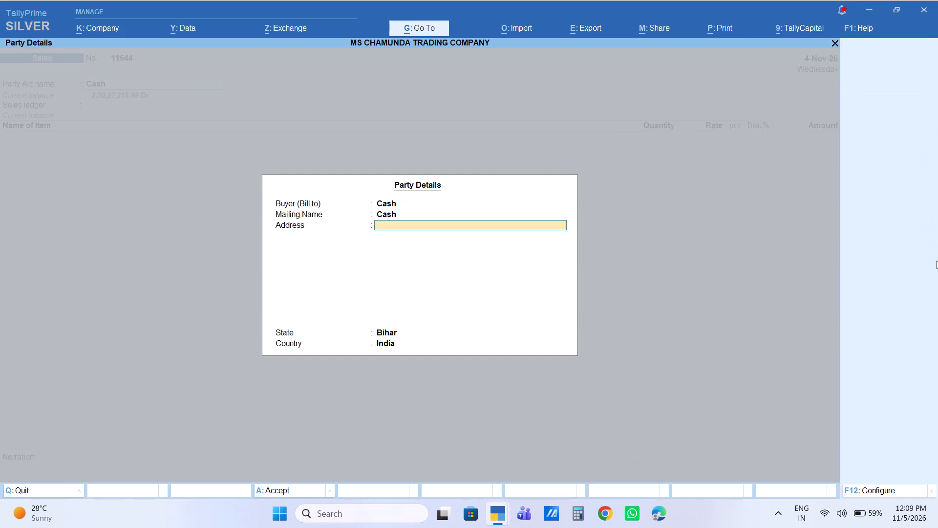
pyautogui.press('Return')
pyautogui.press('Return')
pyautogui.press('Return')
# Add 4 BAG of the stock item BUDHA BHOG 25KG, keeping the rate of 875.00.
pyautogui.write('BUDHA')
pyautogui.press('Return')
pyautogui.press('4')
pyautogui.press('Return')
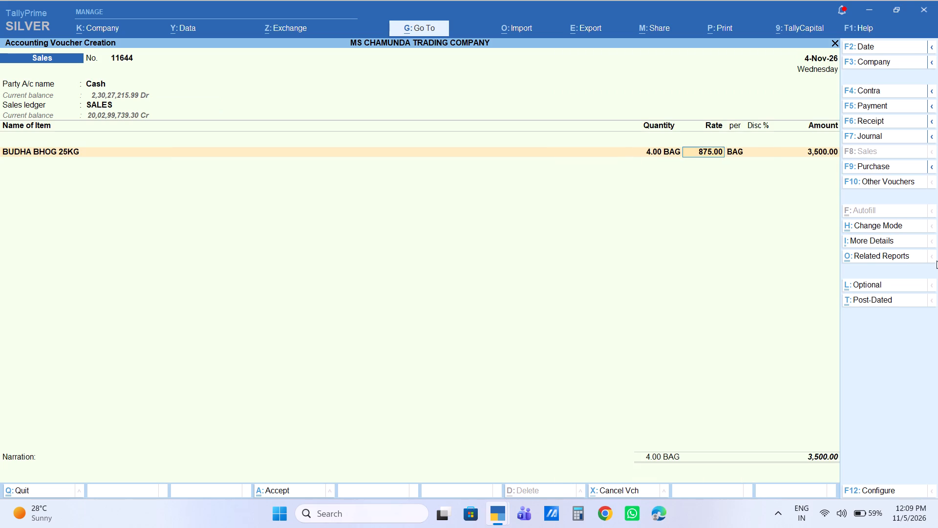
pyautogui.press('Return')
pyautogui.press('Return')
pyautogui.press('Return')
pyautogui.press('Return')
# End the item list and add a Labour Charge of 10 to the voucher.
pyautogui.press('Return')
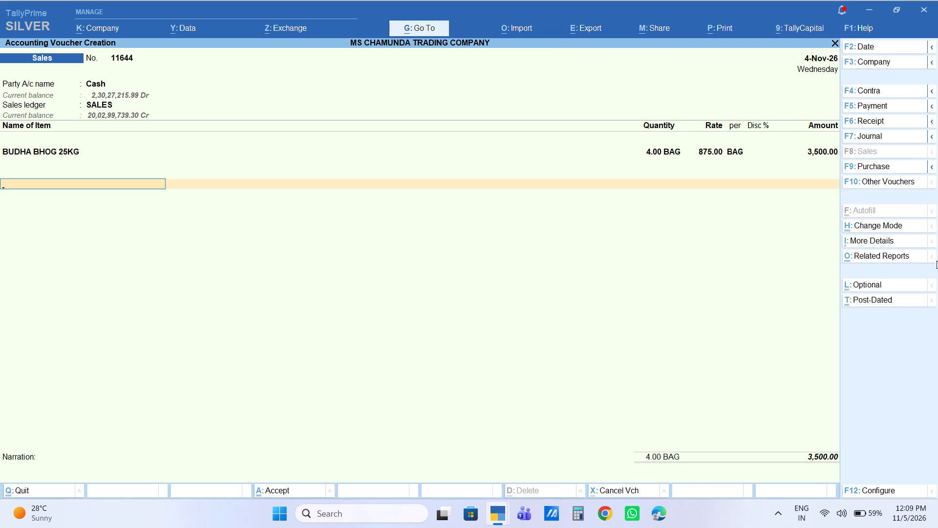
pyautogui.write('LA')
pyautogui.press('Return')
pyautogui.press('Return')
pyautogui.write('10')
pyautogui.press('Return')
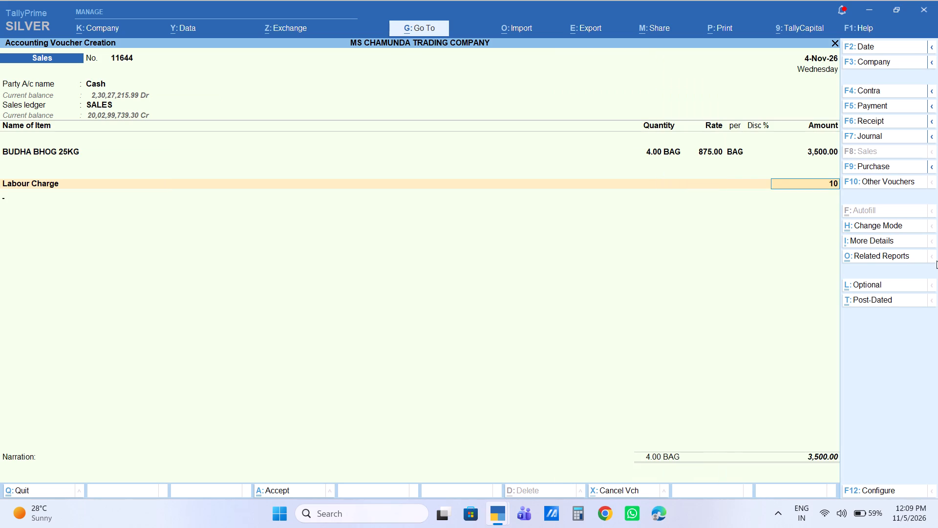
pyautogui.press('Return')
# Leave the narration empty and save the cash sales voucher.
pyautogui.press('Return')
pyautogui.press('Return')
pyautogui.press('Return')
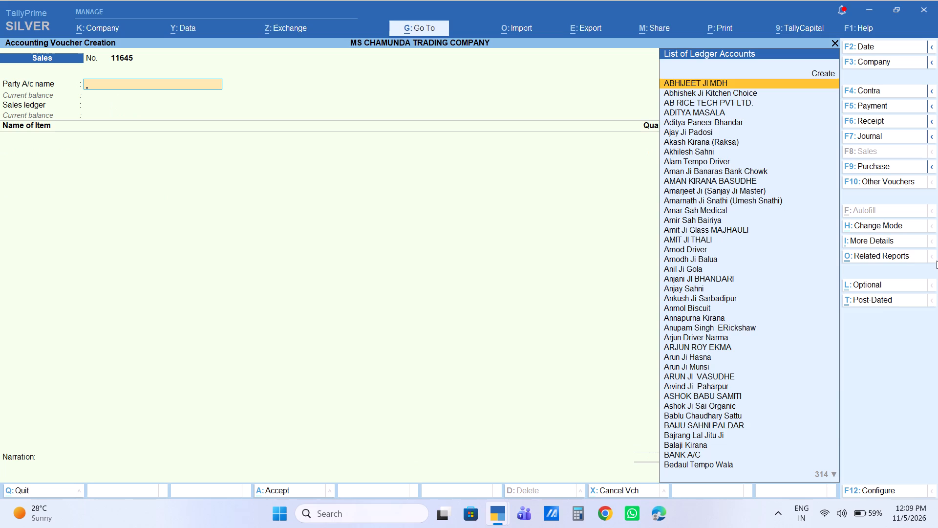
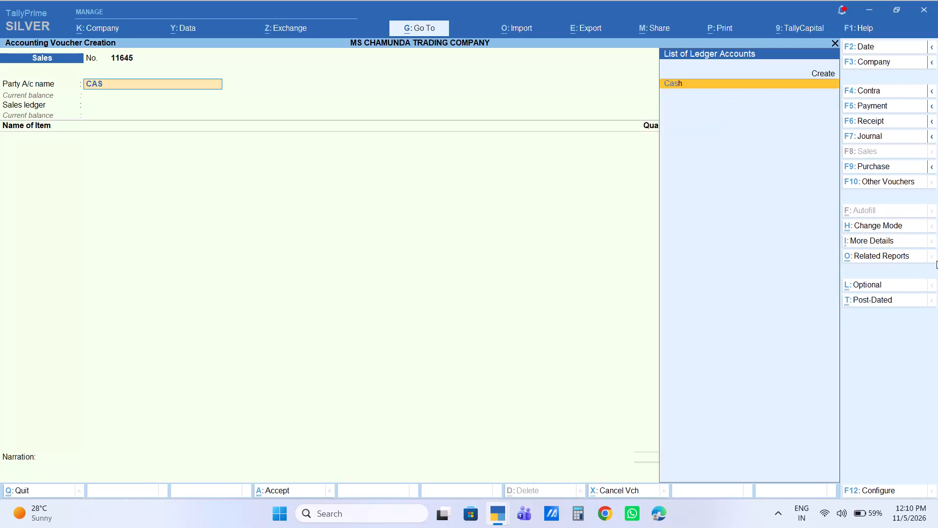
# Set this sales voucher to the Cash account, keeping Cash as the buyer and using the SALES ledger.
pyautogui.press('Return')
pyautogui.press('Return')
pyautogui.press('Return')
pyautogui.press('Return')
pyautogui.press('Return')
pyautogui.press('Return')
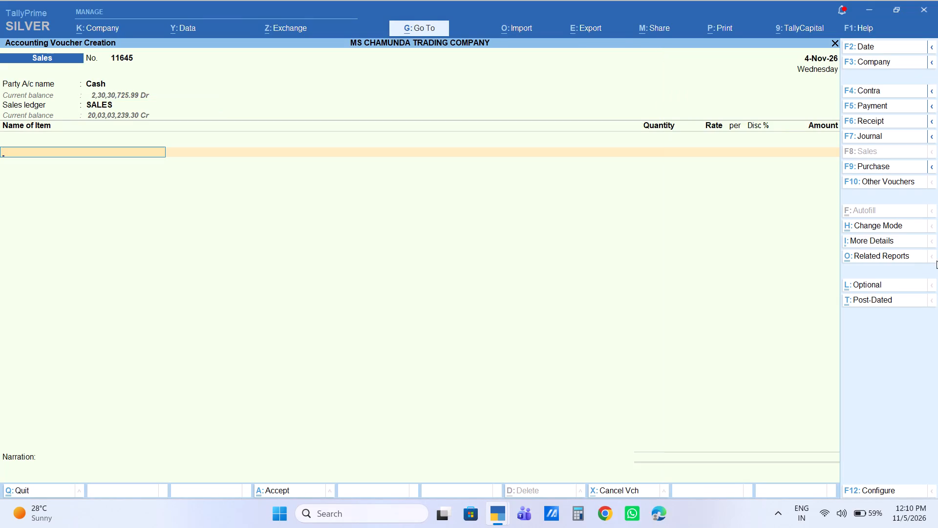
# Add 1 peti of the stock item B Good Day Rs5, keeping the rate of 780.00.
pyautogui.write('B GOO')
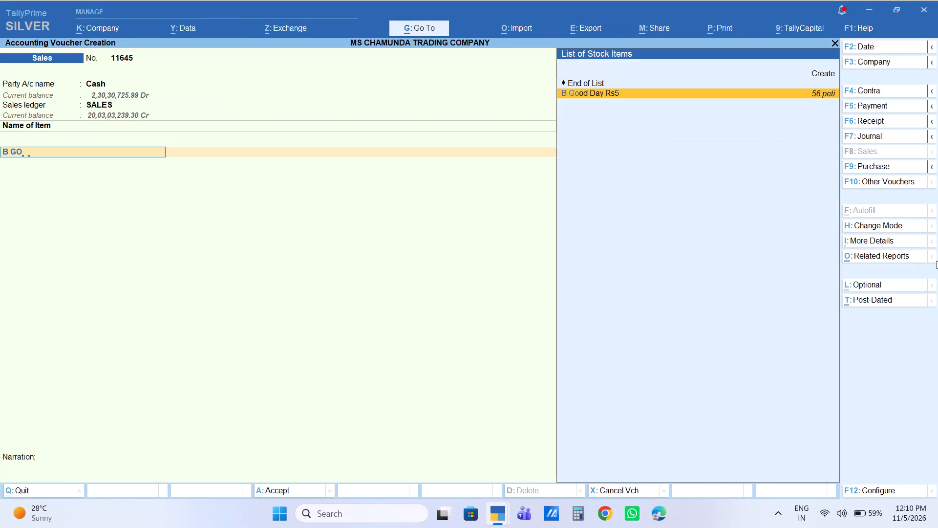
pyautogui.press('Return')
pyautogui.press('1')
pyautogui.press('Return')
pyautogui.press('Return')
pyautogui.press('Return')
pyautogui.press('Return')
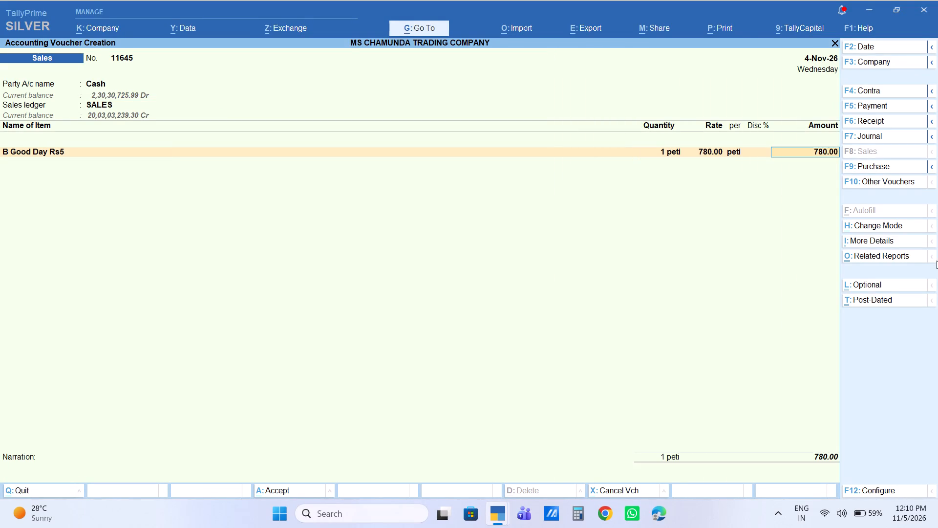
pyautogui.press('Return')
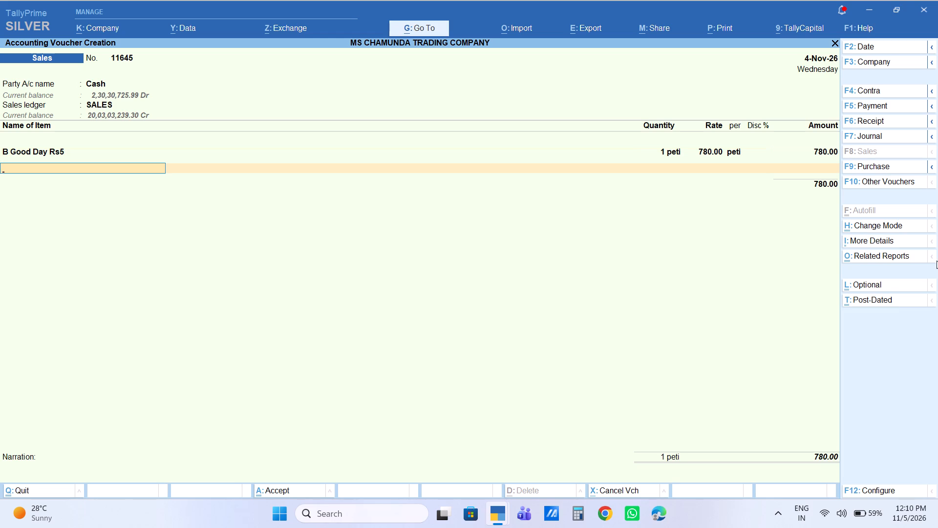
# Add 2 BDL of the stock item R Meat Rs5 BDL, keeping the rate of 190.00.
pyautogui.write('R ,')
pyautogui.press('BackSpace')
pyautogui.write('MEA')
pyautogui.press('Down')
pyautogui.press('Down')
pyautogui.press('Down')
pyautogui.press('Down')
pyautogui.press('Down')
pyautogui.press('Down')
pyautogui.press('Down')
pyautogui.press('Down')
pyautogui.press('Down')
pyautogui.press('Down')
pyautogui.press('Down')
pyautogui.press('Down')
pyautogui.press('Down')
pyautogui.press('Down')
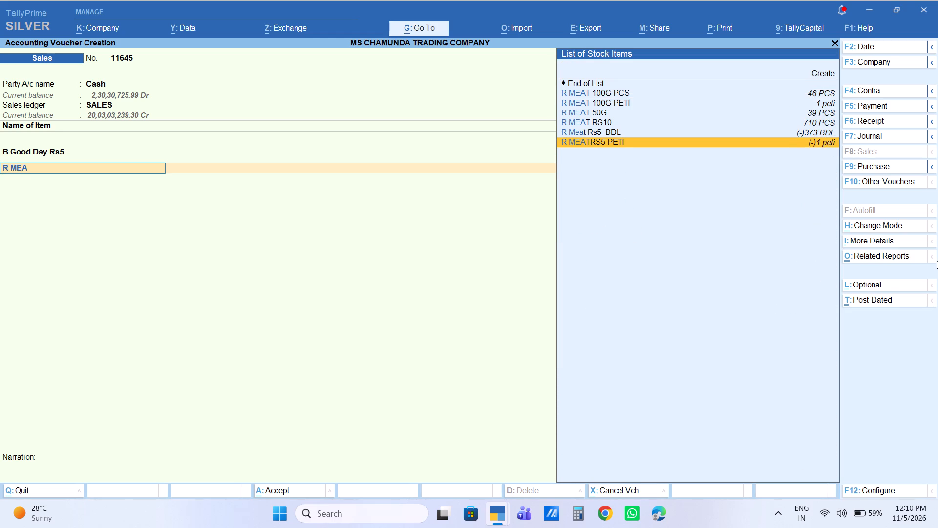
pyautogui.press('Up')
pyautogui.press('Return')
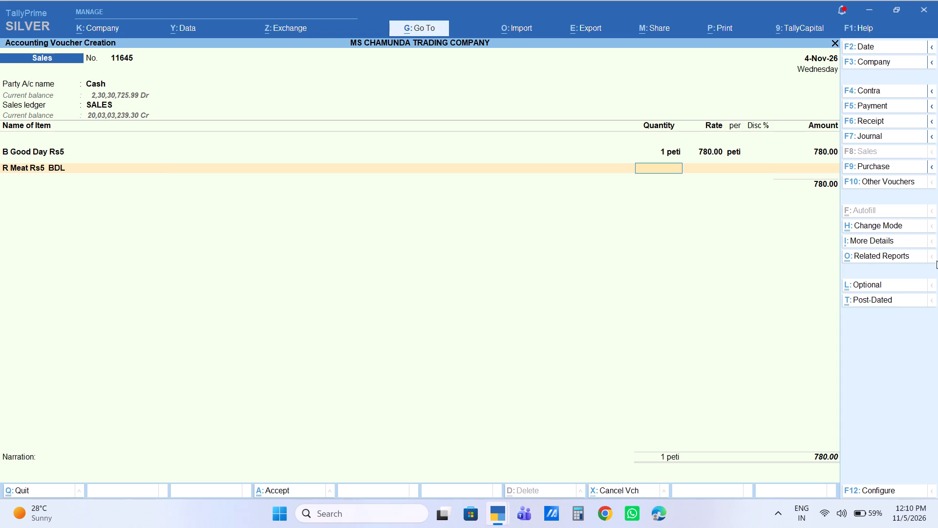
pyautogui.press('2')
pyautogui.press('Return')
pyautogui.press('Return')
pyautogui.press('Return')
pyautogui.press('Return')
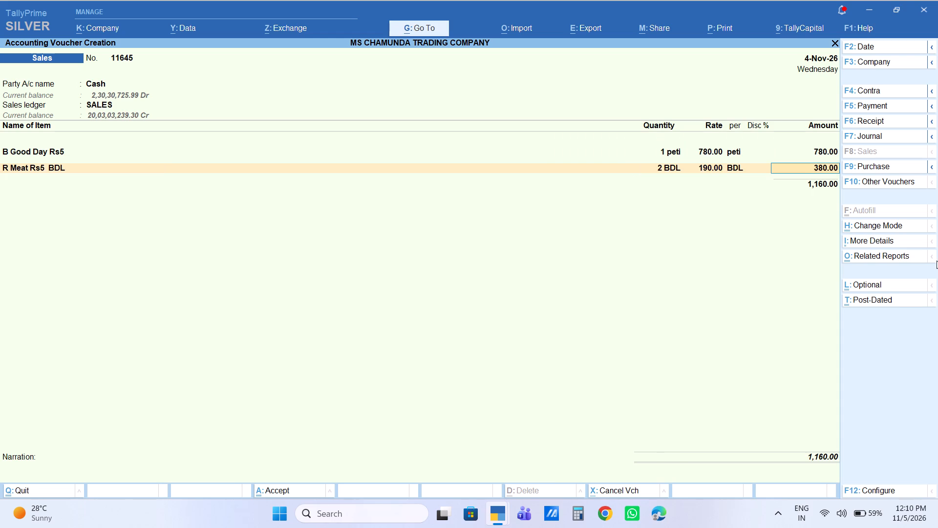
pyautogui.press('Return')
# Add 2 BDL of the stock item R GARAM RS5 BdL, keeping the rate of 190.00.
pyautogui.write('R GARA')
pyautogui.press('Down')
pyautogui.press('Down')
pyautogui.press('Down')
pyautogui.press('Down')
pyautogui.press('Down')
pyautogui.press('Down')
pyautogui.press('Down')
pyautogui.press('Down')
pyautogui.press('Down')
pyautogui.press('Down')
pyautogui.press('Up')
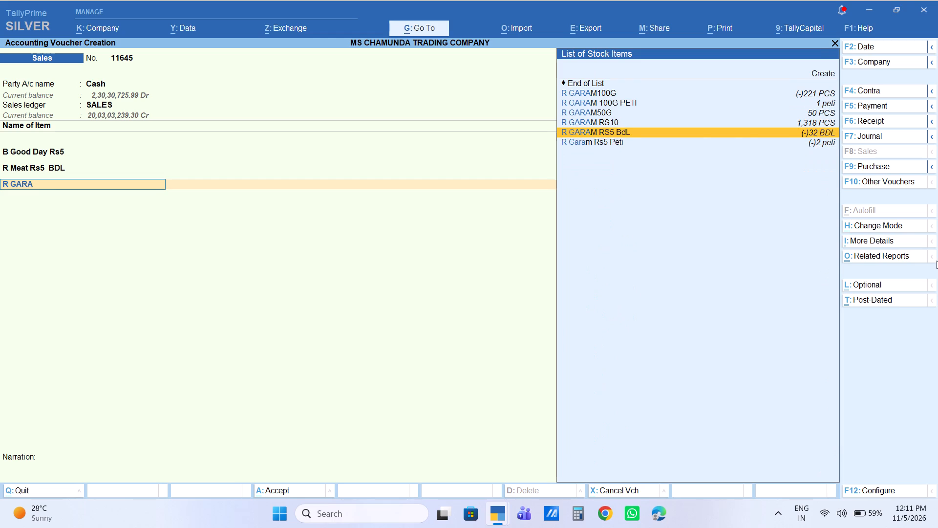
pyautogui.press('Return')
pyautogui.press('2')
pyautogui.press('Return')
pyautogui.press('Return')
pyautogui.press('Return')
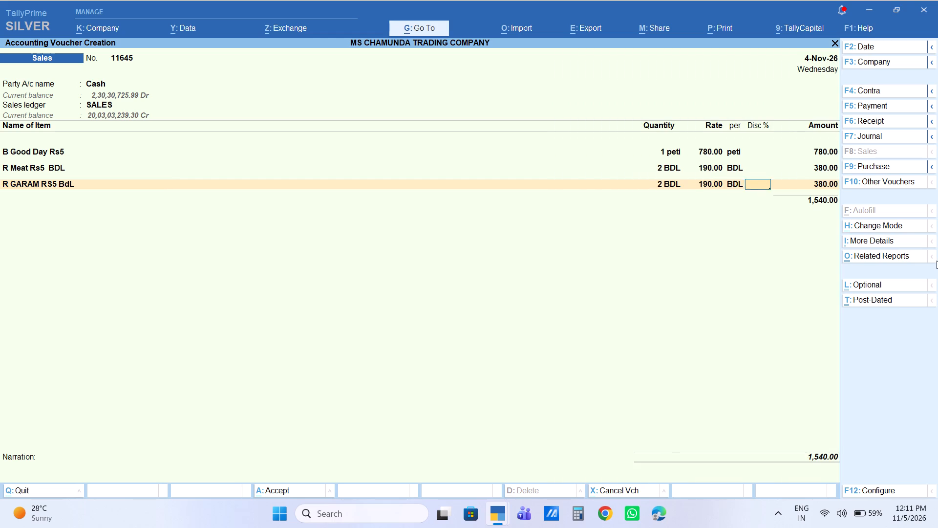
pyautogui.press('Return')
pyautogui.press('Return')
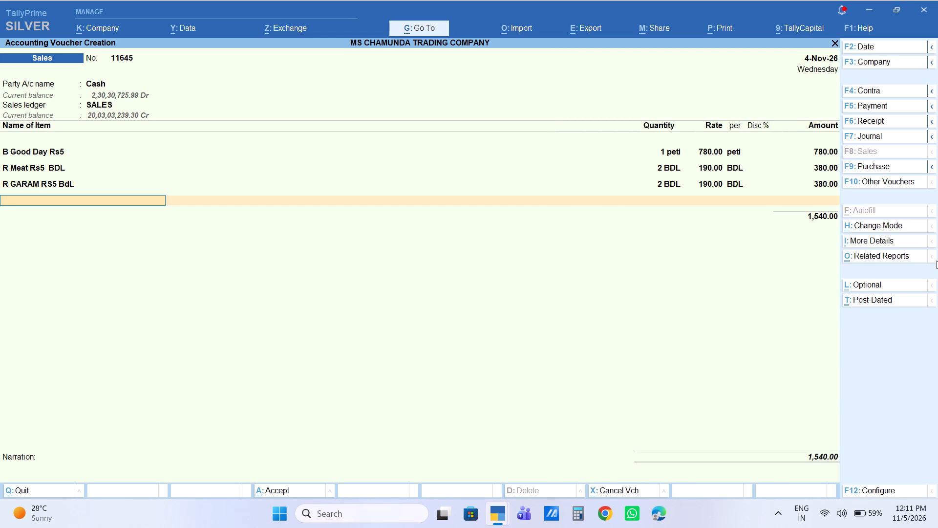
# Add 1 peti of the stock item Chowmein Peti and set its amount to 600.
pyautogui.write('CHOW')
pyautogui.press('Down')
pyautogui.press('Return')
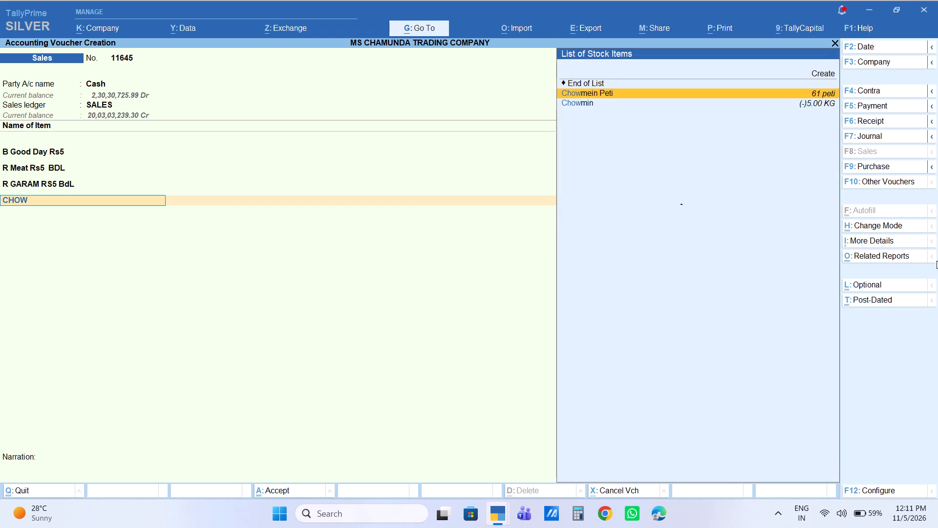
pyautogui.press('1')
pyautogui.press('Return')
pyautogui.press('Return')
pyautogui.press('Return')
pyautogui.press('Return')
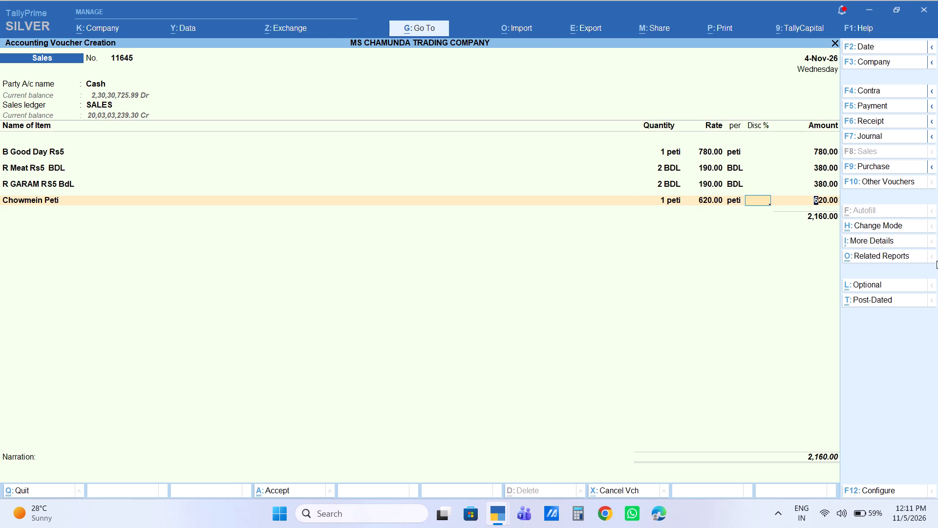
pyautogui.write('600')
pyautogui.press('Return')
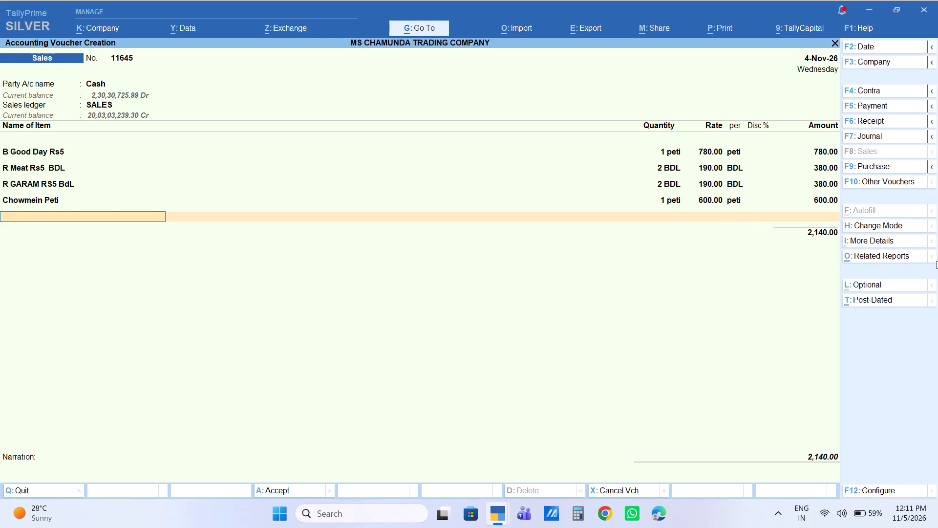
# Add 1 peti of the stock item Vim Rs5, keeping the rate of 875.00.
pyautogui.write('VIM')
pyautogui.press('Down')
pyautogui.press('Down')
pyautogui.press('Return')
pyautogui.press('1')
pyautogui.press('Return')
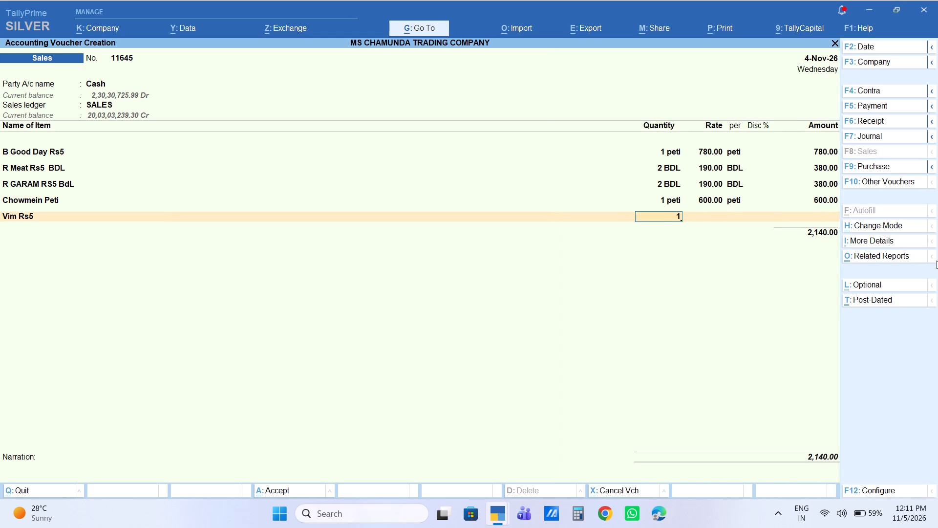
pyautogui.press('Return')
pyautogui.press('Return')
pyautogui.press('Return')
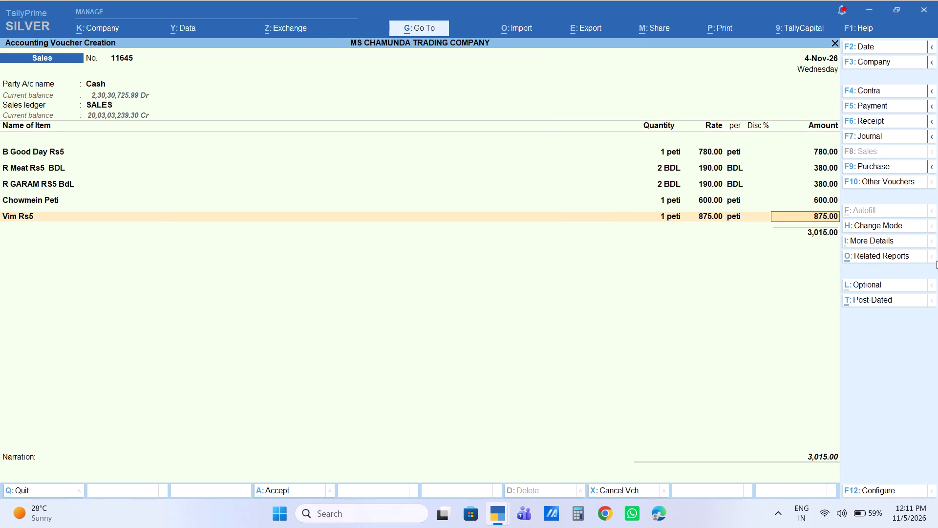
pyautogui.press('Return')
# Add 1 peti of the stock item Vim Rs10, keeping the rate of 875.00.
pyautogui.write('VIM')
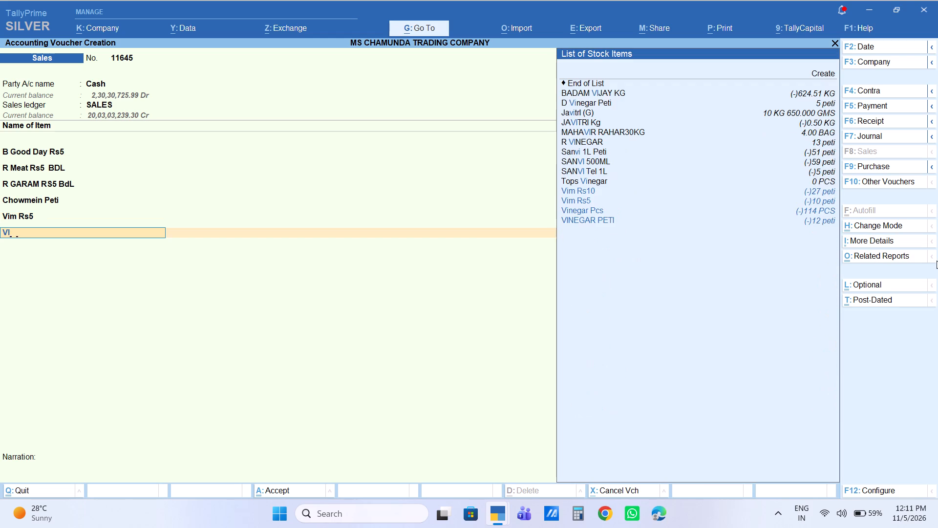
pyautogui.press('Down')
pyautogui.press('Return')
pyautogui.press('1')
pyautogui.press('Return')
pyautogui.press('Return')
pyautogui.press('Return')
pyautogui.press('Return')
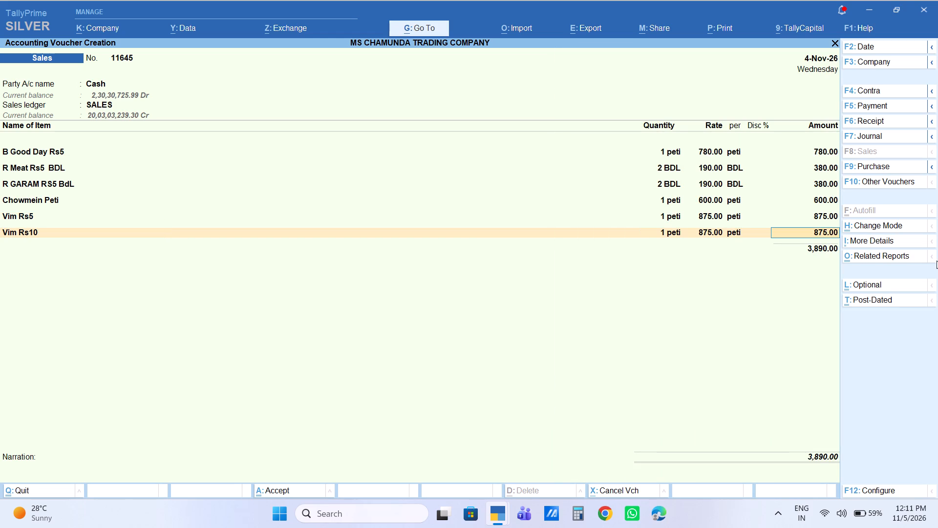
pyautogui.press('Return')
# End the item list and add a Labour Charge of 10 to the voucher.
pyautogui.press('Return')
pyautogui.write('LA')
pyautogui.press('Return')
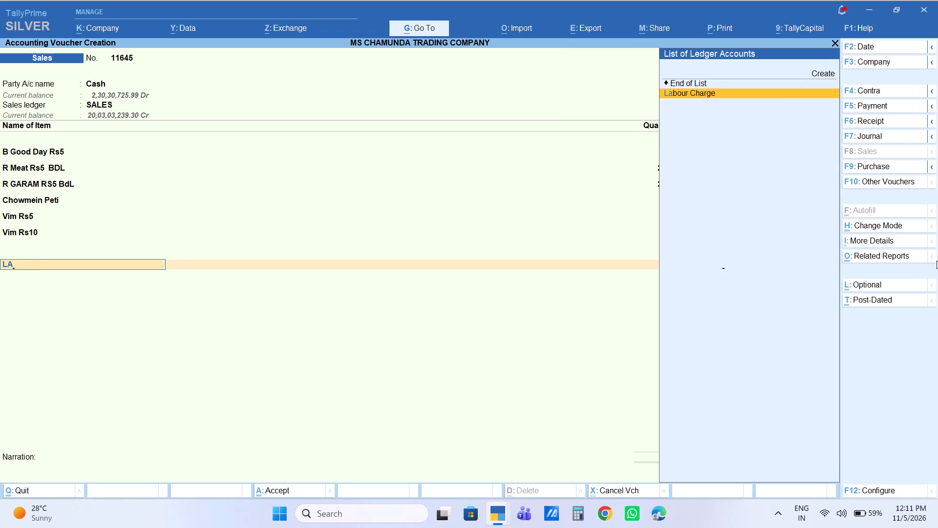
pyautogui.press('Return')
pyautogui.write('10')
pyautogui.press('Return')
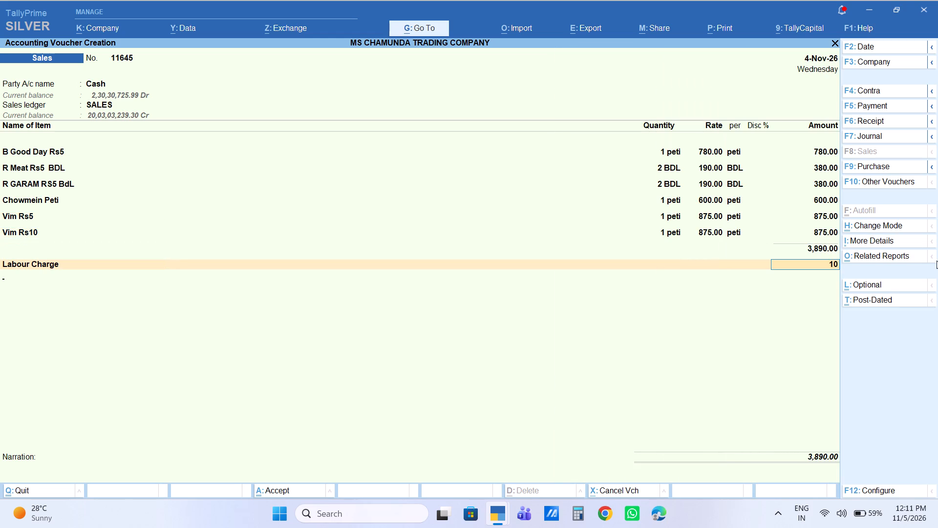
# End the ledger list, leave the narration empty and save the cash sales voucher.
pyautogui.press('Return')
pyautogui.press('Return')
pyautogui.press('Return')
pyautogui.press('Return')
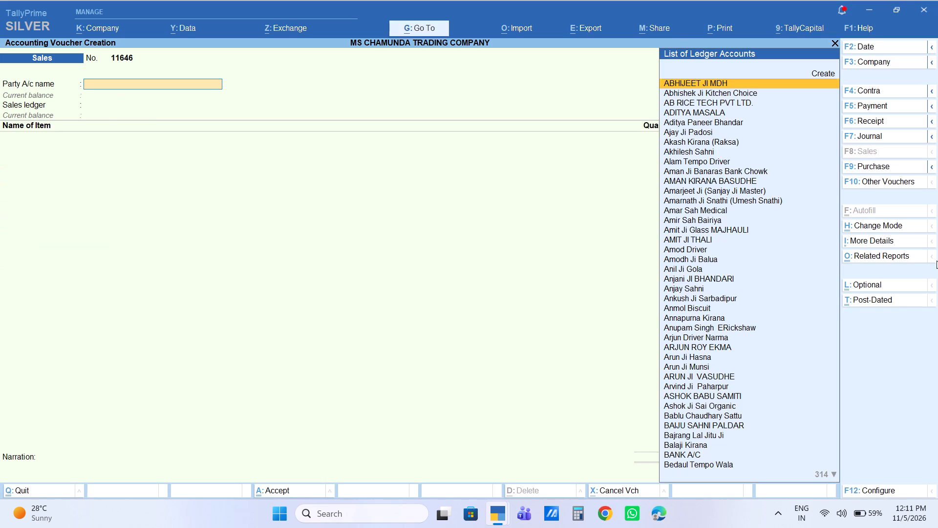
# Start the next sales voucher on the Cash account, keeping Cash as the buyer and using the SALES ledger.
pyautogui.write('CAS')
pyautogui.press('Return')
pyautogui.press('Return')
pyautogui.press('Return')
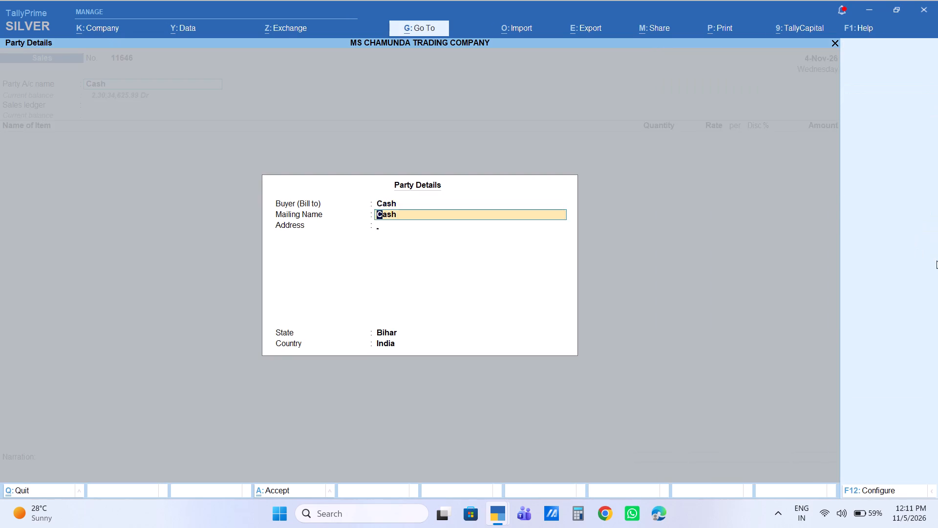
pyautogui.press('Return')
pyautogui.press('Return')
pyautogui.press('Return')
# Add 1 BAG of the stock item Jumbo Kabli 30kg, keeping the rate of 2,940.00.
pyautogui.write('KABLI')
pyautogui.press('Down')
pyautogui.press('Down')
pyautogui.press('Down')
pyautogui.press('Down')
pyautogui.press('Down')
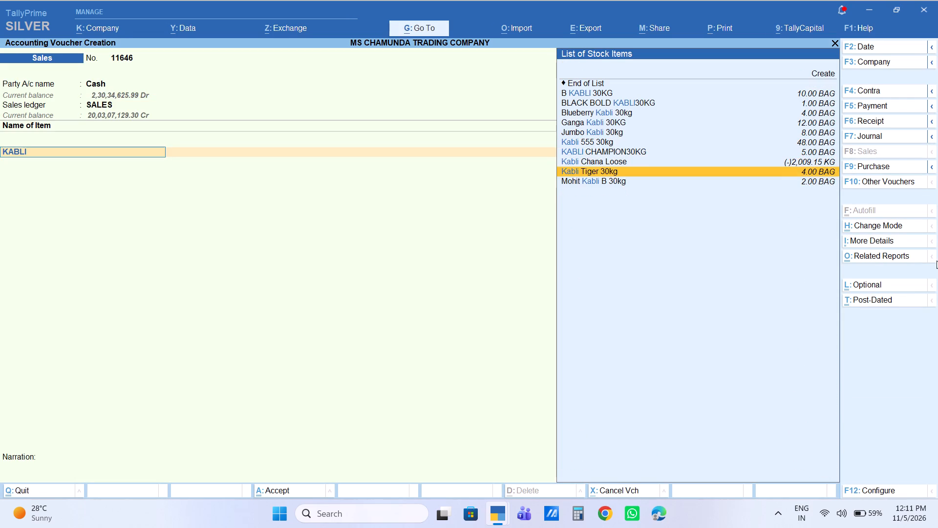
pyautogui.press('Up')
pyautogui.press('Up')
pyautogui.press('Up')
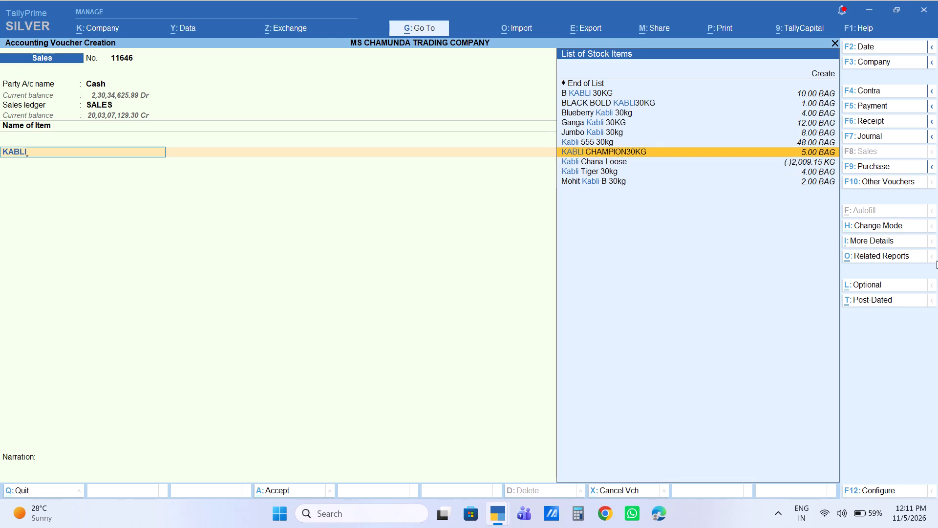
pyautogui.press('Up')
pyautogui.press('Up')
pyautogui.press('Return')
pyautogui.press('1')
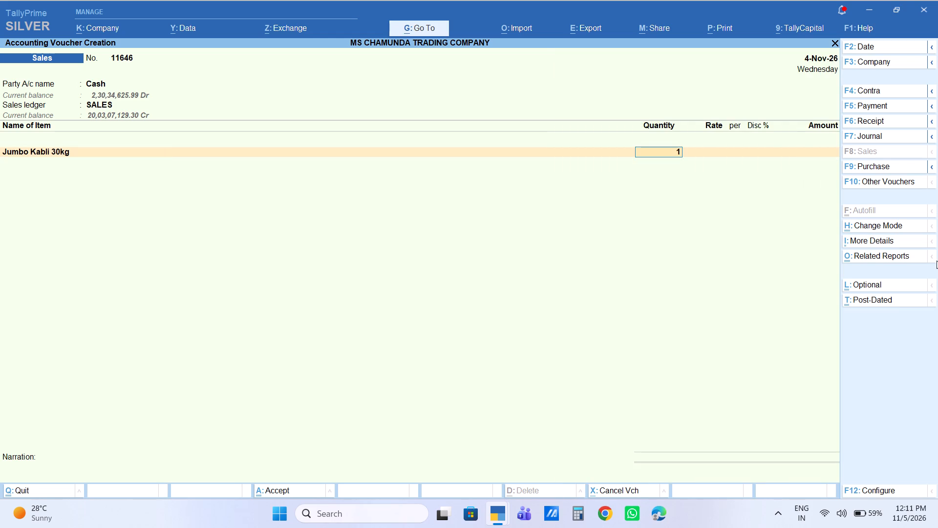
pyautogui.press('Return')
pyautogui.press('Return')
pyautogui.press('Return')
pyautogui.press('Return')
pyautogui.press('Return')
# End the item list and add a Labour Charge of 2 to the voucher.
pyautogui.press('Return')
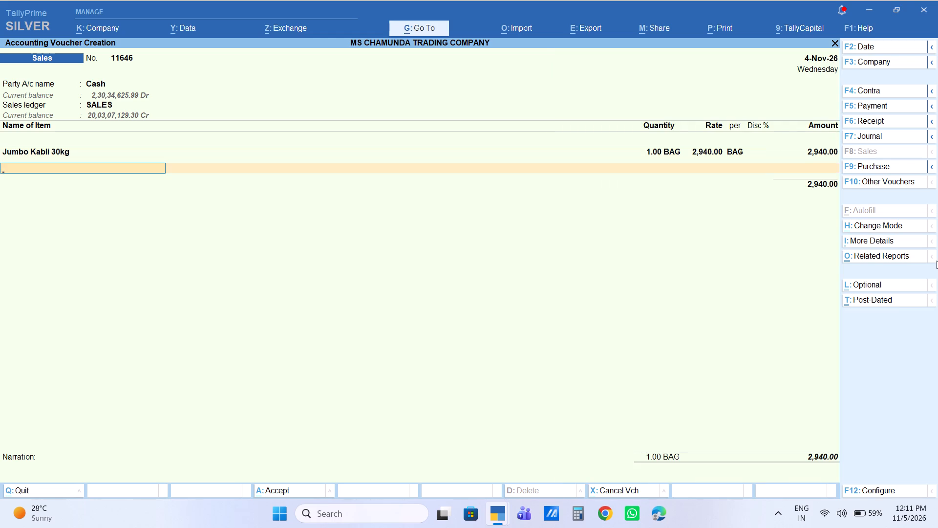
pyautogui.write('LA')
pyautogui.press('Return')
pyautogui.press('Return')
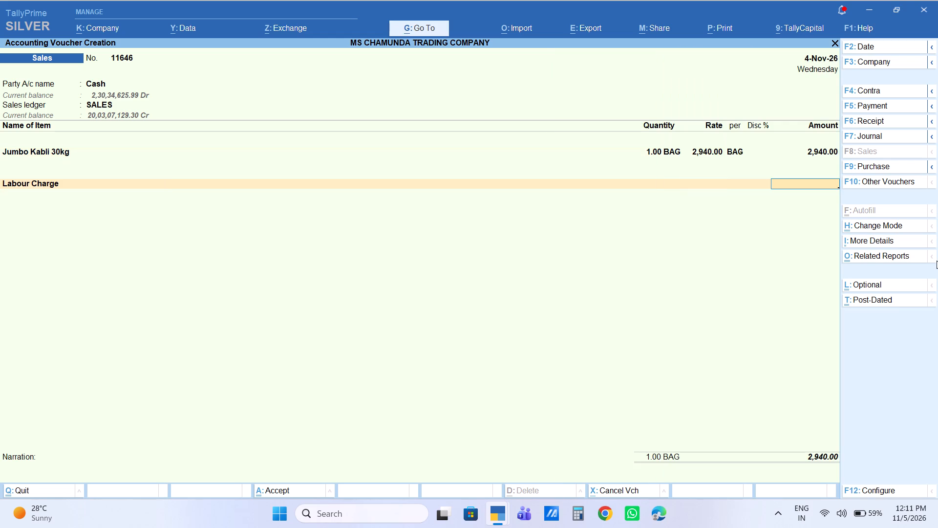
pyautogui.press('2')
pyautogui.press('Return')
# End the ledger list, leave the narration empty and save the cash sales voucher.
pyautogui.press('Return')
pyautogui.press('Return')
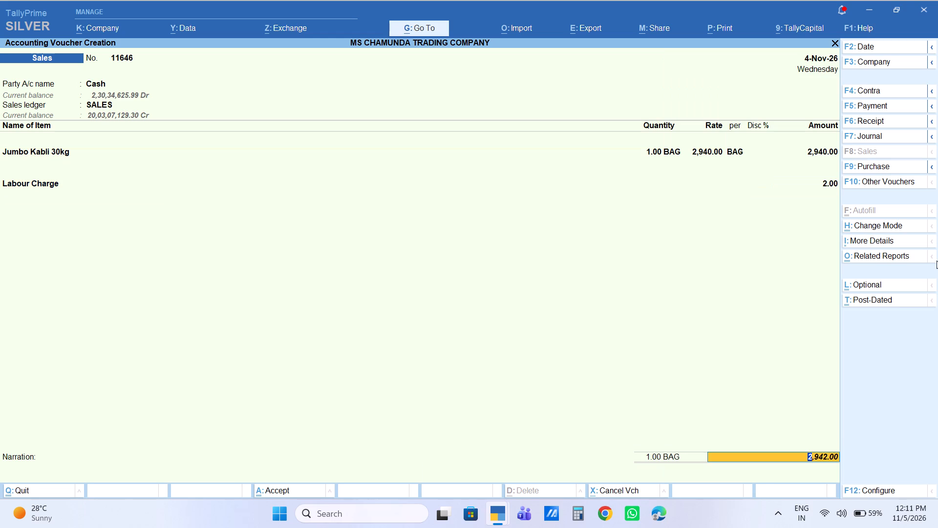
pyautogui.press('Return')
pyautogui.press('Return')
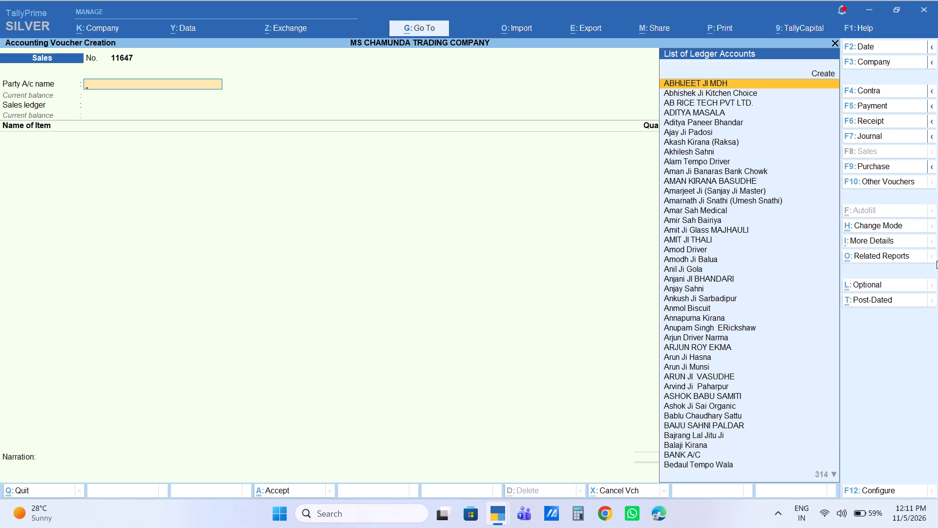
# Start the next sales voucher on the Cash account, keeping Cash as the buyer and using the SALES ledger.
pyautogui.write('CAS')
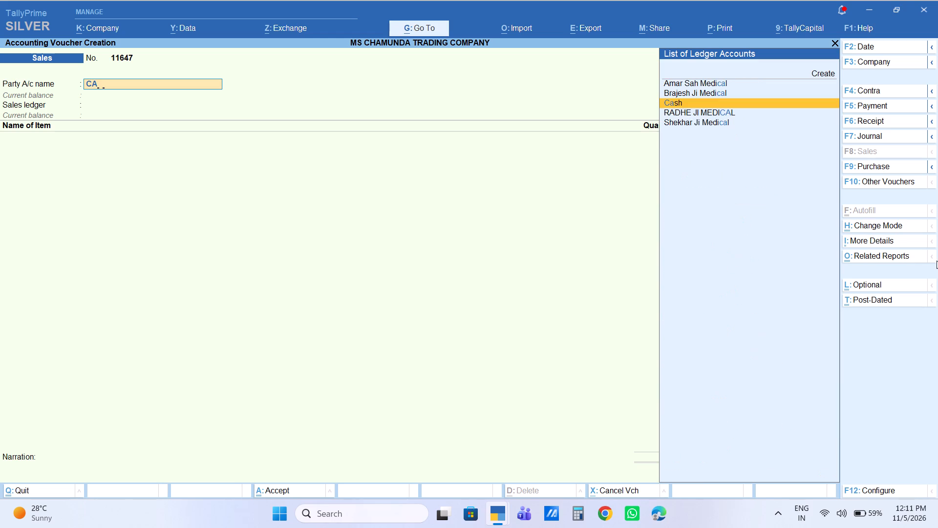
pyautogui.press('Return')
pyautogui.press('Return')
pyautogui.press('Return')
pyautogui.press('Return')
pyautogui.press('Return')
pyautogui.press('Return')
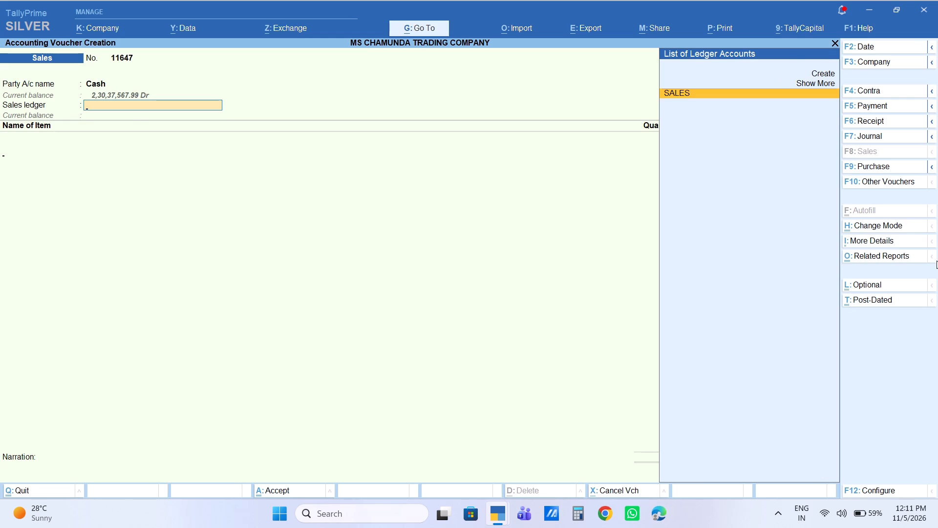
# Add 5 KG of the stock item Dhaniya Gota Kg, keeping the rate of 190.00.
pyautogui.write('DHANIYA')
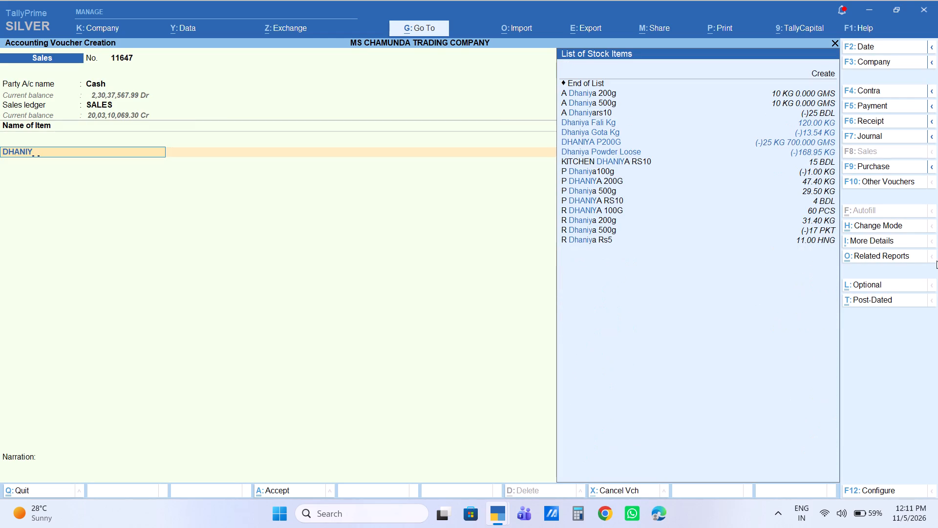
pyautogui.press('Down')
pyautogui.press('Down')
pyautogui.press('Down')
pyautogui.press('Up')
pyautogui.press('Return')
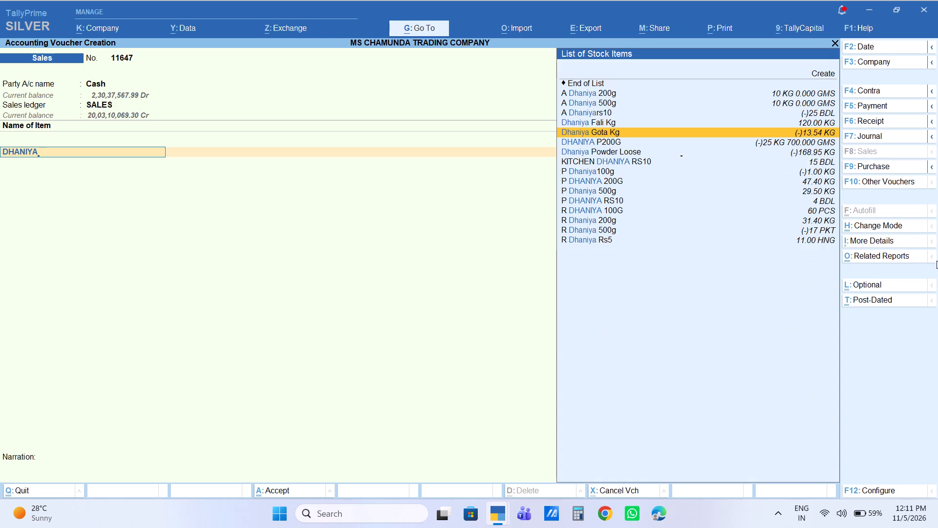
pyautogui.press('5')
pyautogui.press('Return')
pyautogui.press('Return')
pyautogui.press('Return')
pyautogui.press('Return')
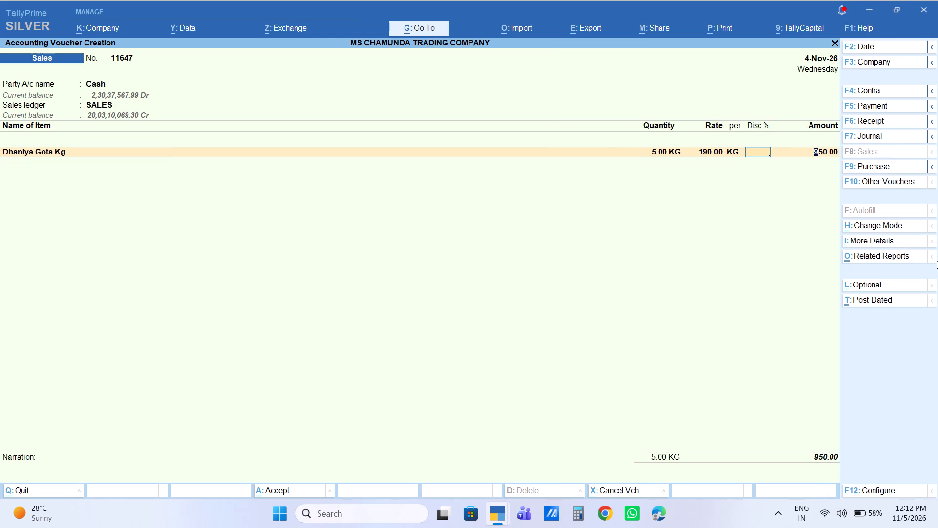
# Save the cash sales voucher directly after the item line, without adding a labour charge.
pyautogui.hotkey('ctrl', 'a')
# Start another sales voucher on the Cash account, keeping Cash as the buyer and using the SALES ledger.
pyautogui.write('CAS')
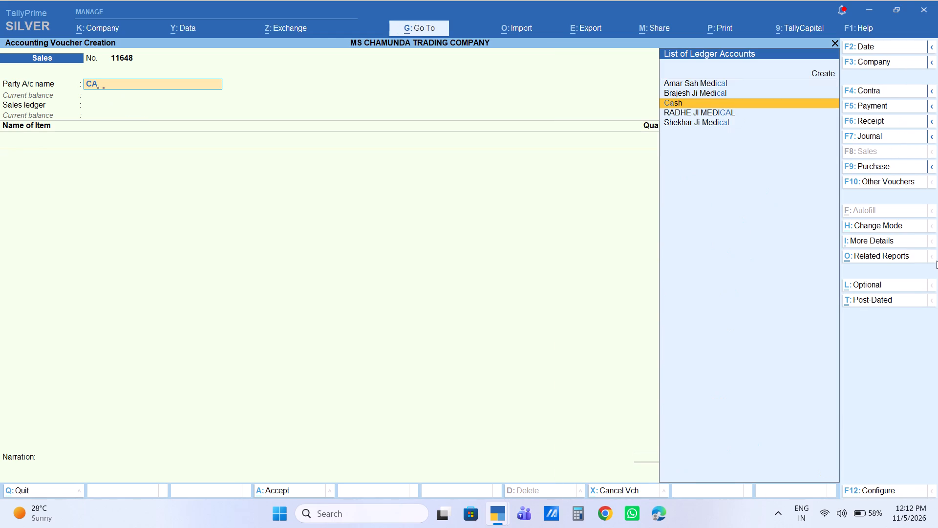
pyautogui.press('Return')
pyautogui.press('Return')
pyautogui.press('Return')
pyautogui.press('Return')
pyautogui.press('Return')
pyautogui.press('Return')
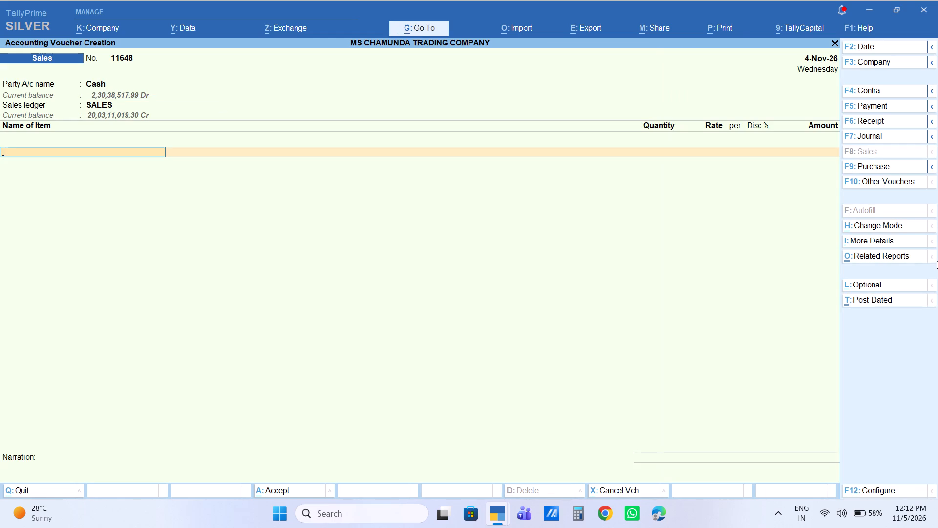
# Look up the Ripuraj stock items for the voucher's first item line and pick out Ripuraj Arwa 26kg.
pyautogui.write('RIPU')
pyautogui.press('Down')
pyautogui.press('Down')
pyautogui.press('Down')
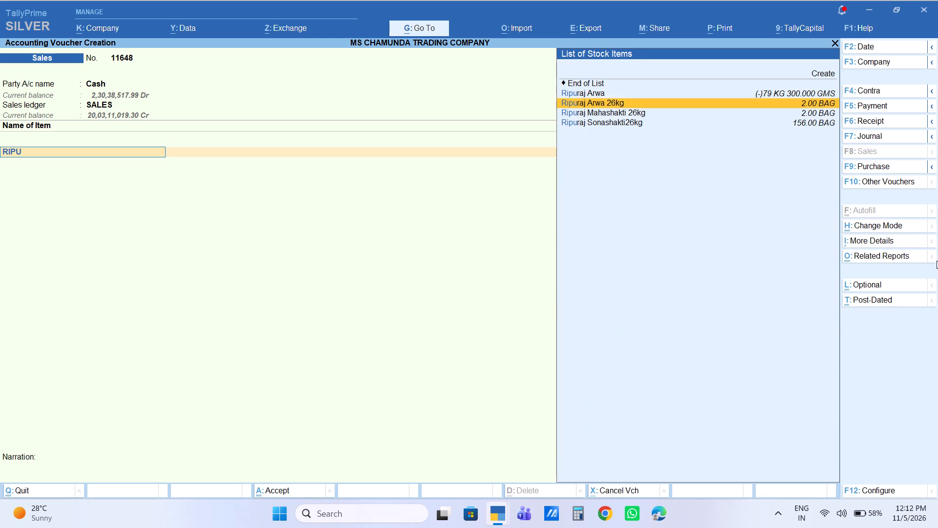
pyautogui.press('Up')
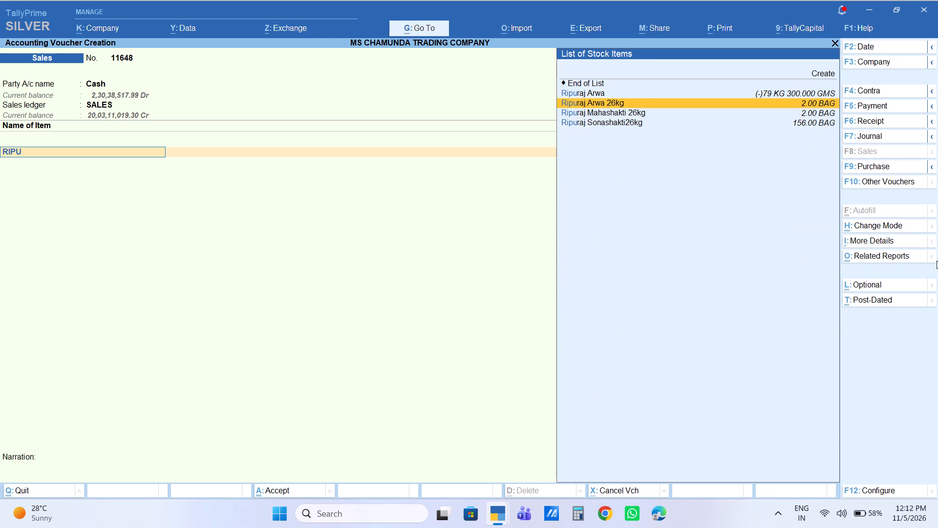
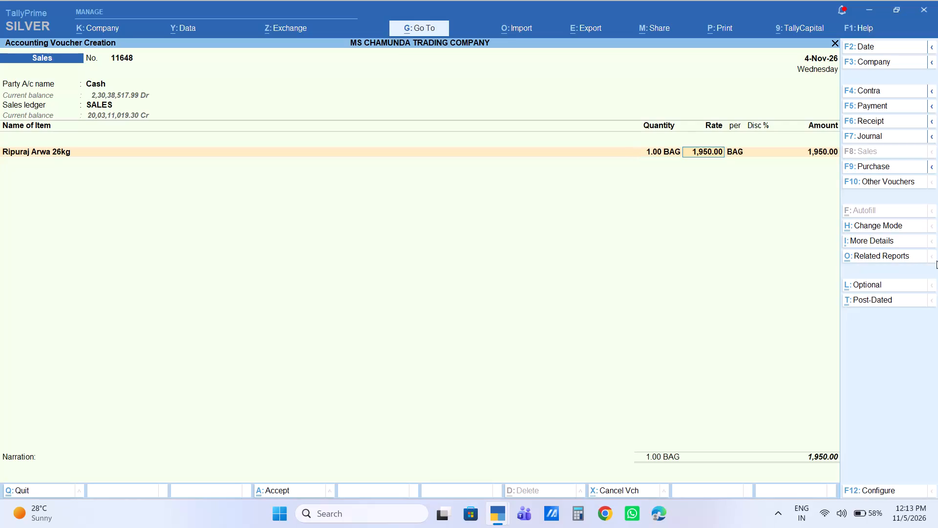
# Keep the rate of 1,950.00 and the amount for the Ripuraj Arwa 26kg line, and save the cash sales voucher.
pyautogui.press('Return')
pyautogui.press('Return')
pyautogui.press('Return')
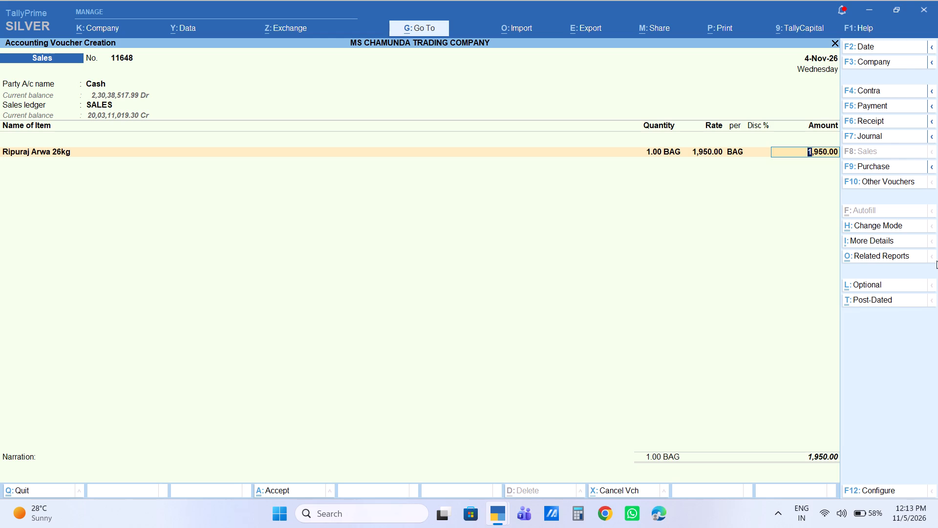
pyautogui.hotkey('ctrl', 'a')
# Start another sales voucher on the Cash account, keeping the default buyer details and using the SALES ledger.
pyautogui.write('CAS')
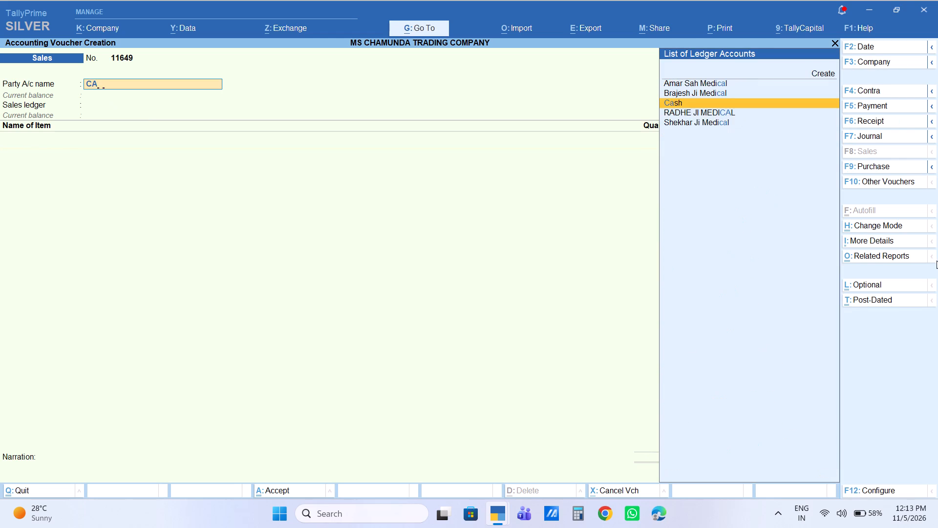
pyautogui.press('Return')
pyautogui.press('Return')
pyautogui.press('Return')
pyautogui.press('Return')
pyautogui.press('Return')
pyautogui.press('Return')
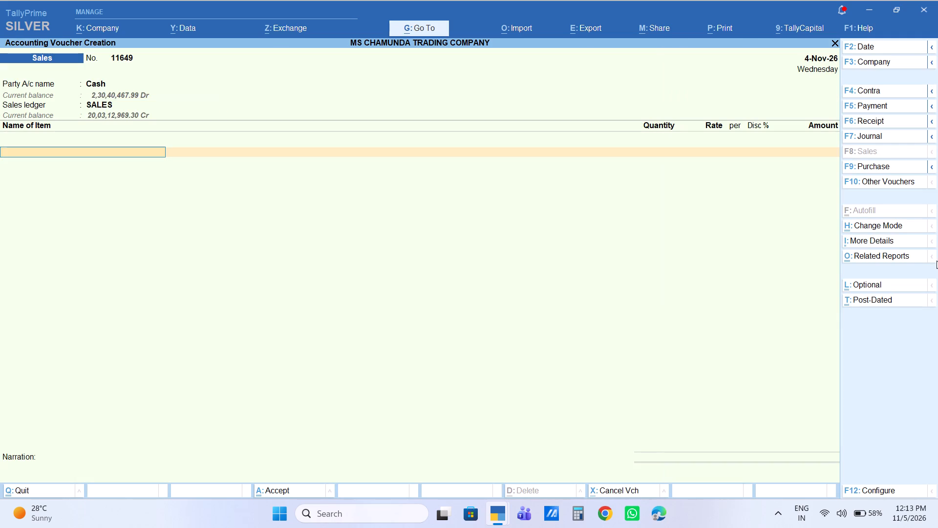
# Add 1 peti of the stock item SANVI 500ML at a rate of 1480 and save the voucher without a labour charge.
pyautogui.write('SANVI')
pyautogui.write('50')
pyautogui.press('Return')
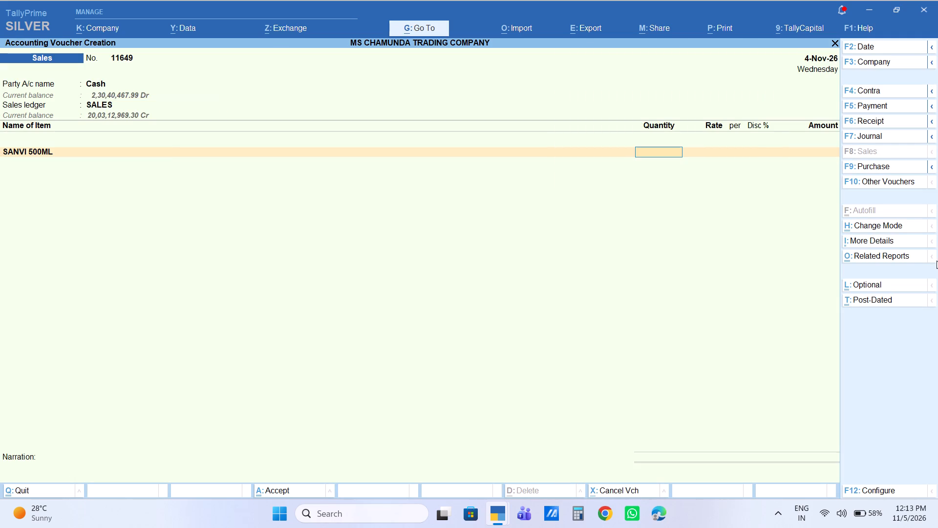
pyautogui.press('1')
pyautogui.press('Return')
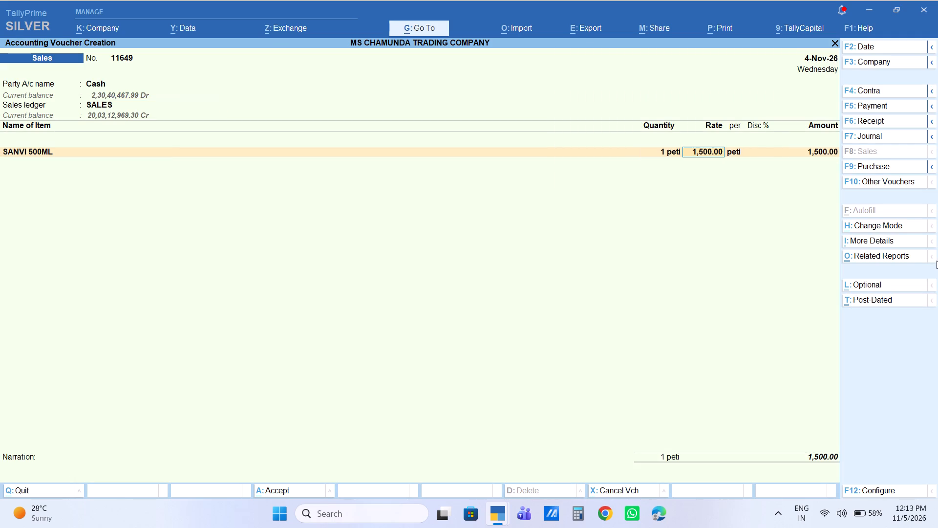
pyautogui.write('1480')
pyautogui.press('Return')
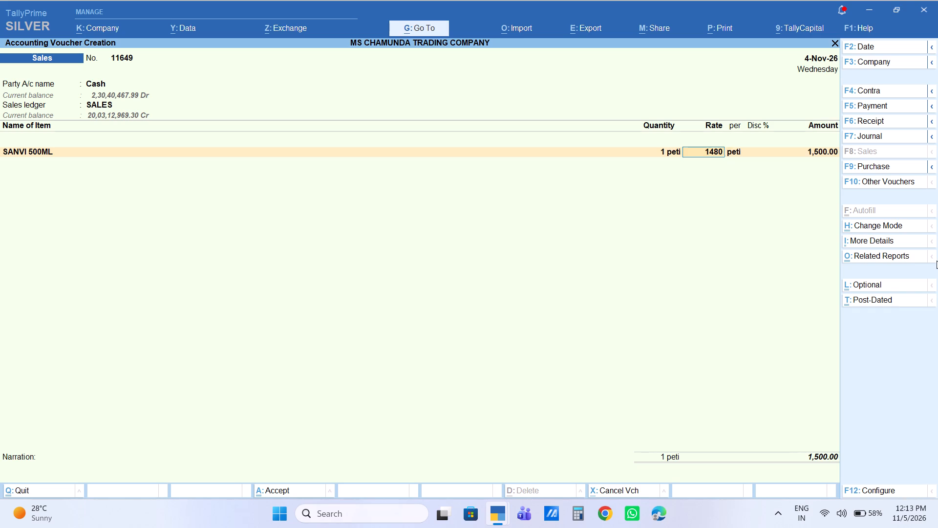
pyautogui.hotkey('ctrl', 'a')
# Start another sales voucher by looking up the Cash account as the party.
pyautogui.write('CAAS')
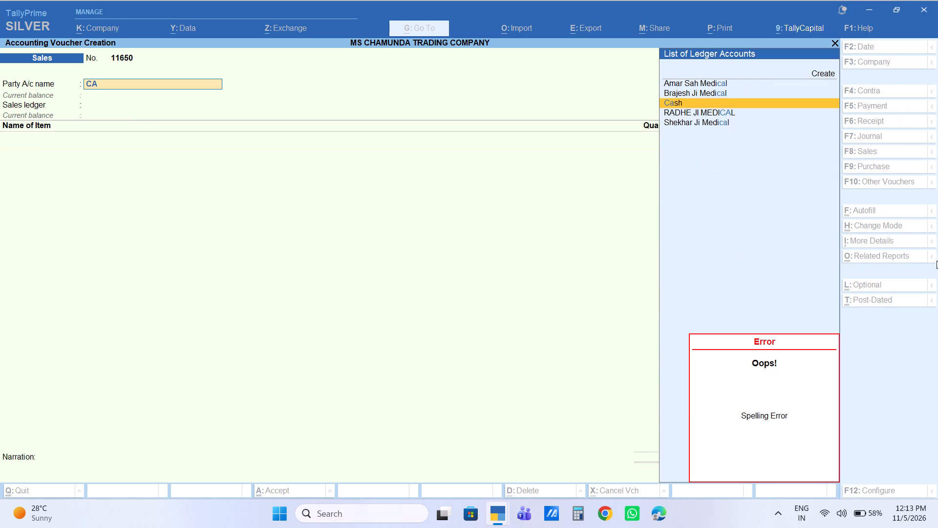
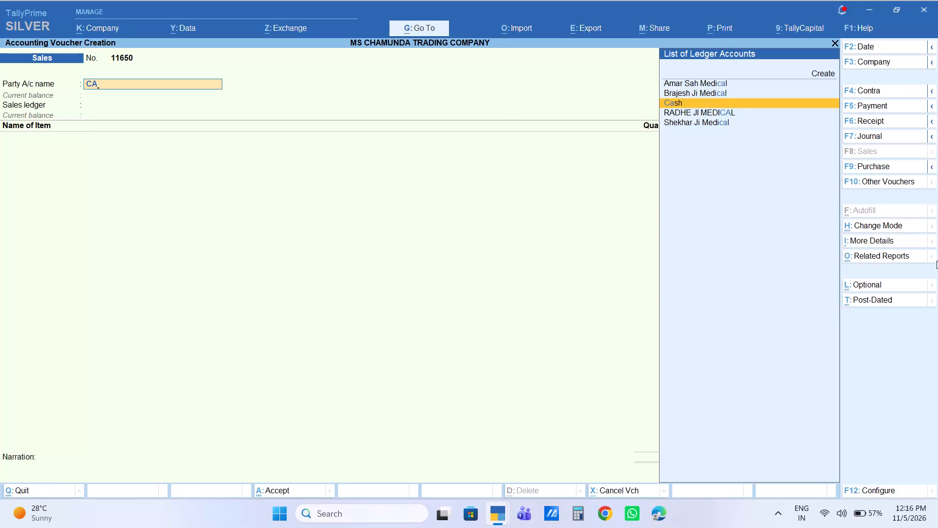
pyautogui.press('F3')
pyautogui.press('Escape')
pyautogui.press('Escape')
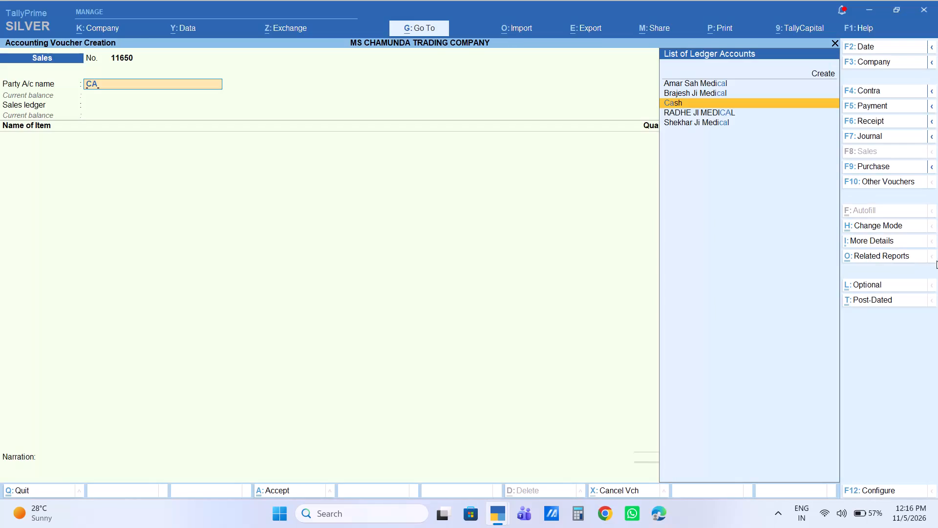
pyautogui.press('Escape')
# Start a sales voucher dated 5-Nov-26 on the Cash account, keeping the default buyer details and using the SALES ledger.
pyautogui.write('CAS')
pyautogui.press('F2')
pyautogui.press('Return')
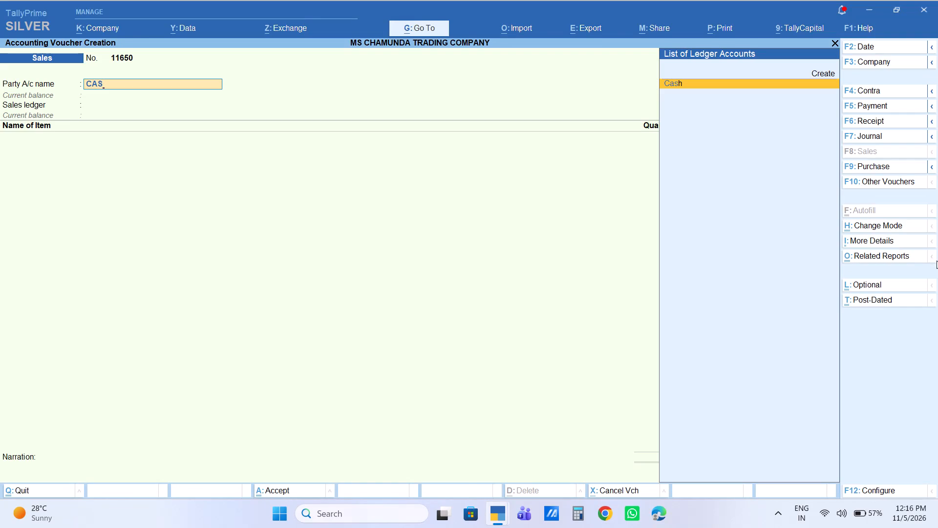
pyautogui.press('Return')
pyautogui.press('Return')
pyautogui.press('Return')
pyautogui.press('Return')
pyautogui.press('Return')
pyautogui.press('Return')
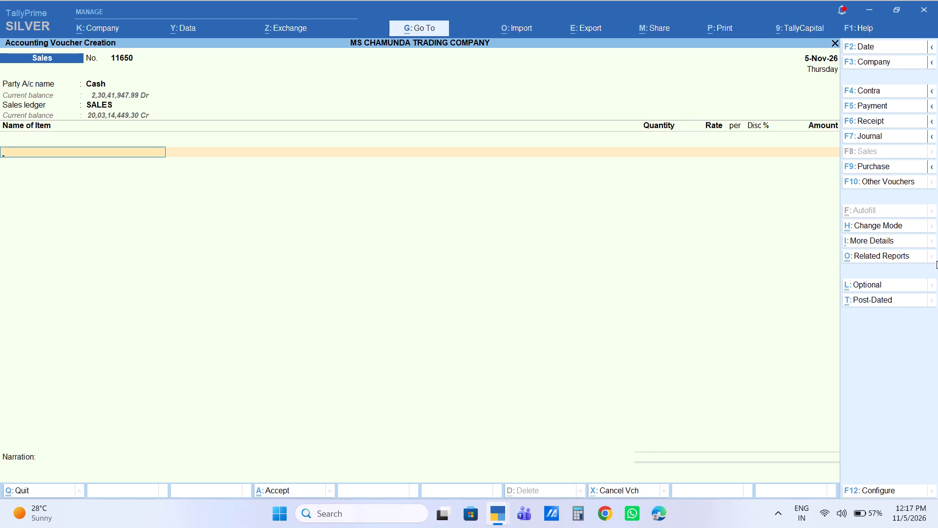
# Add 4 PCS of Telephone 2L Pcs with the amount set to 1250, and save the voucher.
pyautogui.write('TELE')
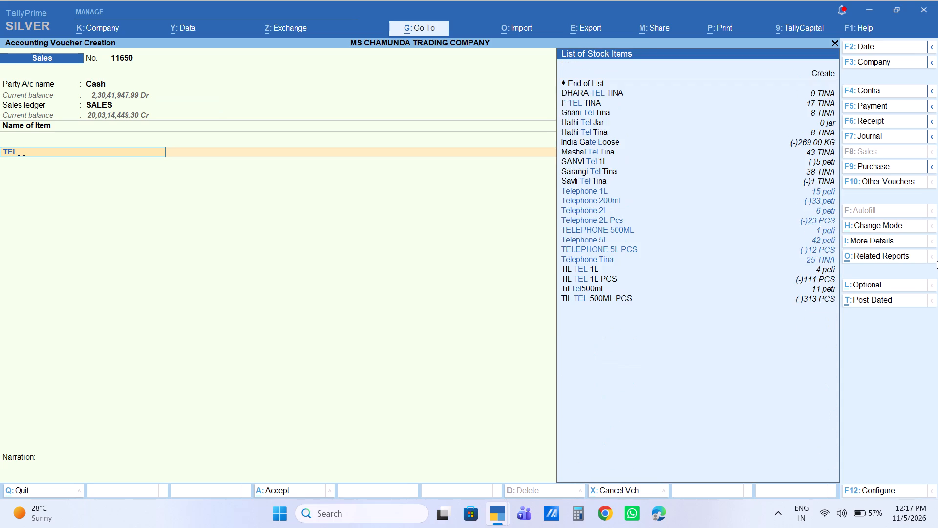
pyautogui.press('Down')
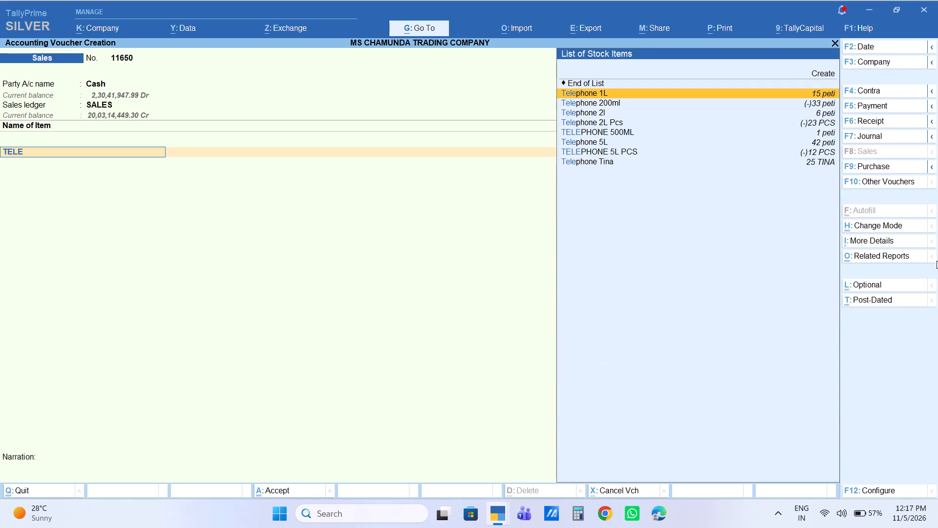
pyautogui.press('Down')
pyautogui.press('Down')
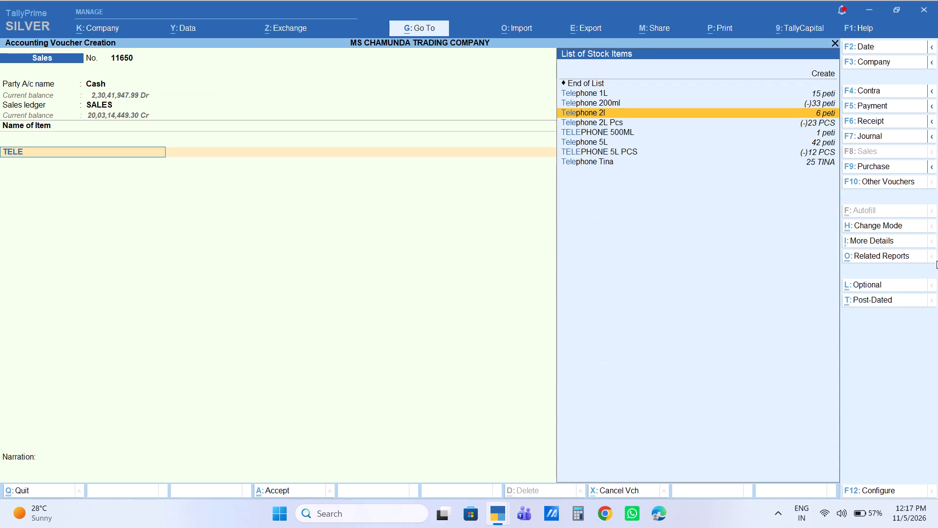
pyautogui.press('Down')
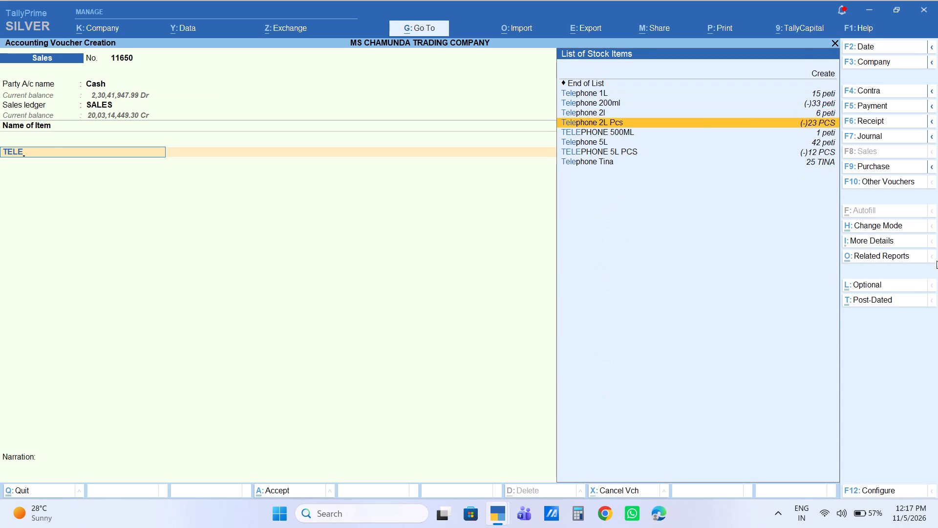
pyautogui.press('Return')
pyautogui.press('4')
pyautogui.press('Return')
pyautogui.press('Return')
pyautogui.press('Return')
pyautogui.press('Return')
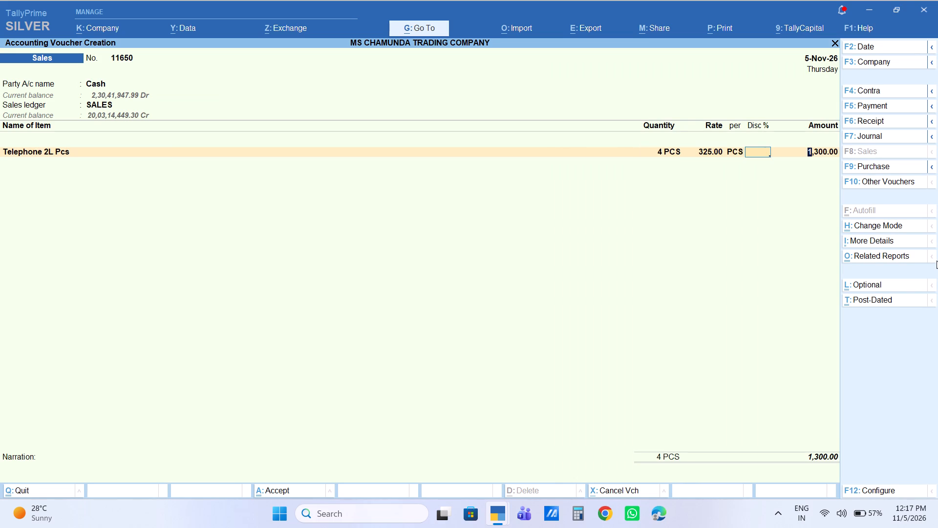
pyautogui.write('1250')
pyautogui.press('Return')
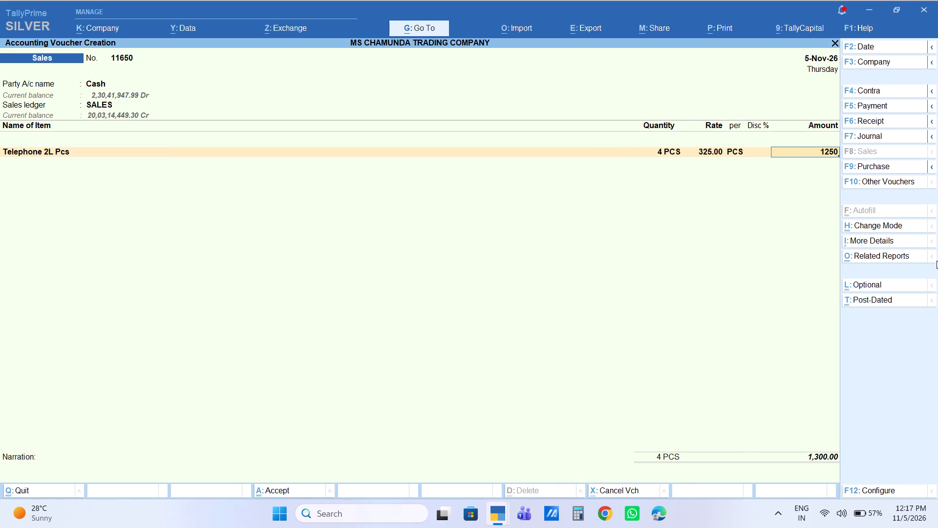
pyautogui.hotkey('ctrl', 'a')
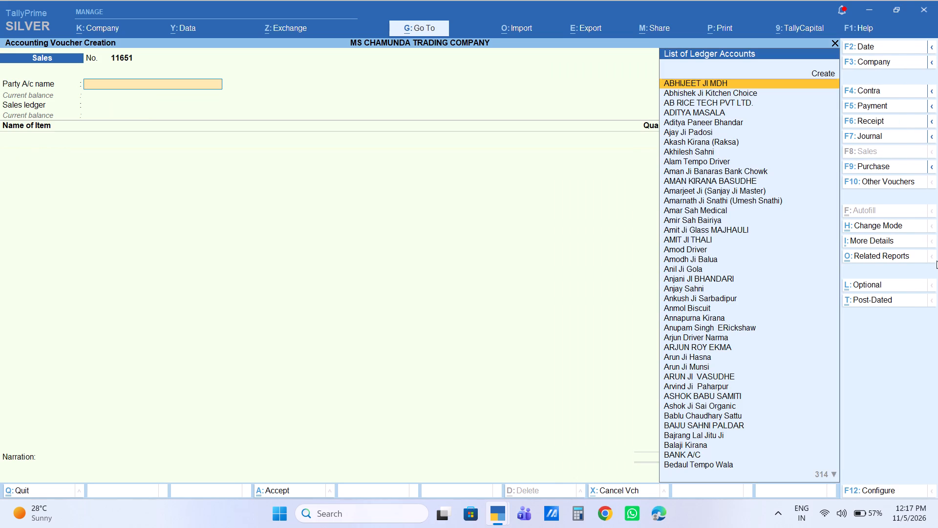
# Start another sales voucher on the Cash account, keeping the default buyer details and using the SALES ledger.
pyautogui.write('CAS')
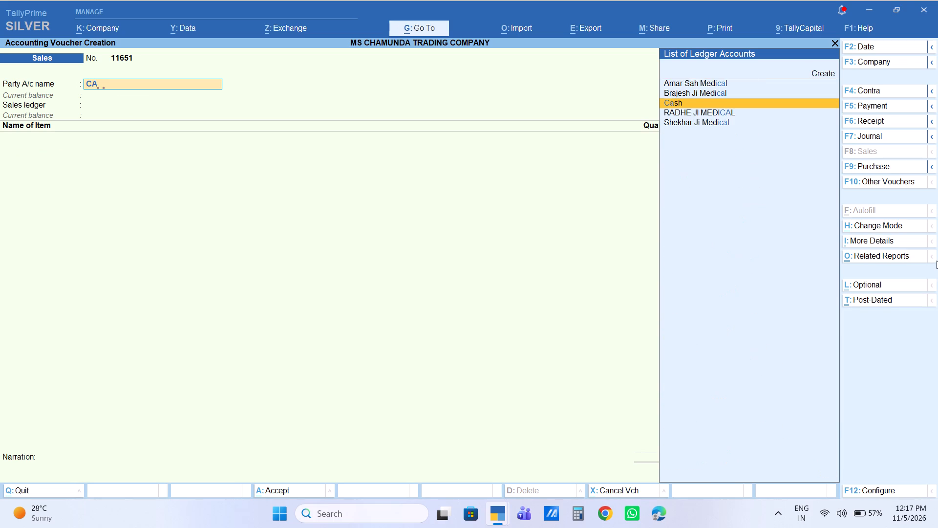
pyautogui.press('Return')
pyautogui.press('Return')
pyautogui.press('Return')
pyautogui.press('Return')
pyautogui.press('Return')
pyautogui.press('Return')
pyautogui.press('Return')
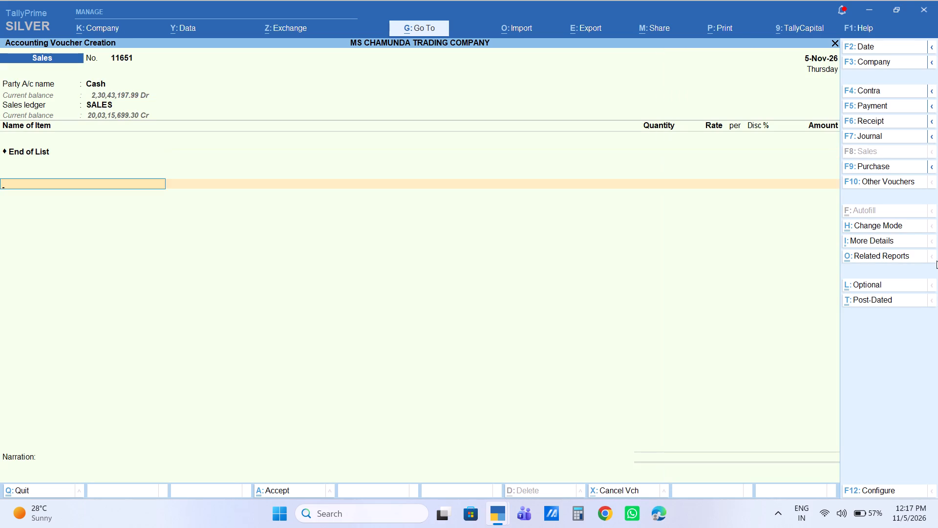
pyautogui.press('BackSpace')
# Add 1 bag of TATA Namak 1kg Bag for an amount of 1360 and save the voucher without a labour charge.
pyautogui.write('TATA NA')
pyautogui.press('Down')
pyautogui.press('Return')
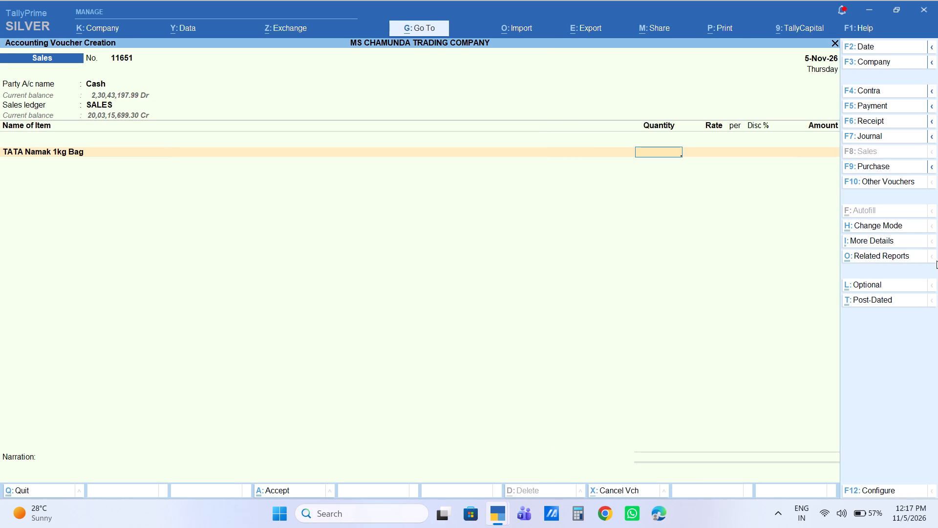
pyautogui.press('1')
pyautogui.press('Return')
pyautogui.press('Return')
pyautogui.press('Return')
pyautogui.press('Return')
pyautogui.write('1360')
pyautogui.press('Return')
pyautogui.press('Return')
pyautogui.press('Return')
pyautogui.press('Return')
pyautogui.press('Return')
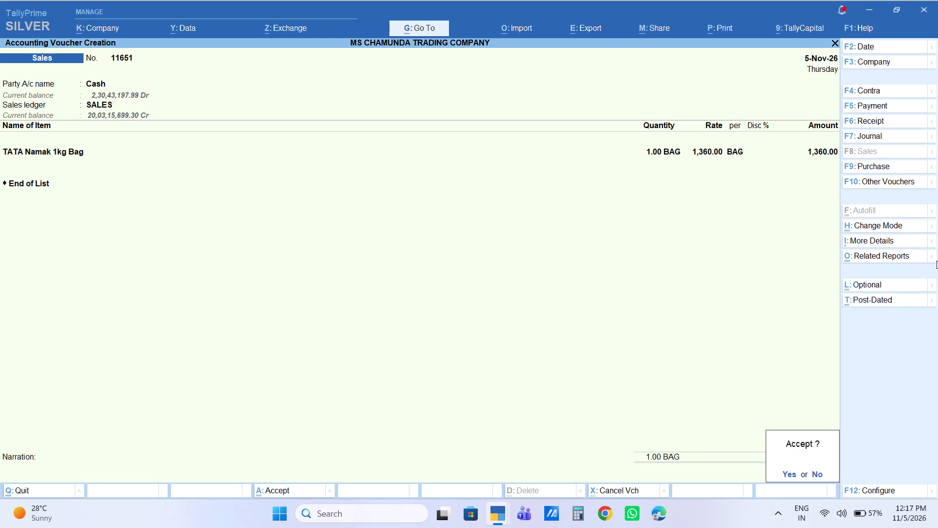
pyautogui.press('Return')
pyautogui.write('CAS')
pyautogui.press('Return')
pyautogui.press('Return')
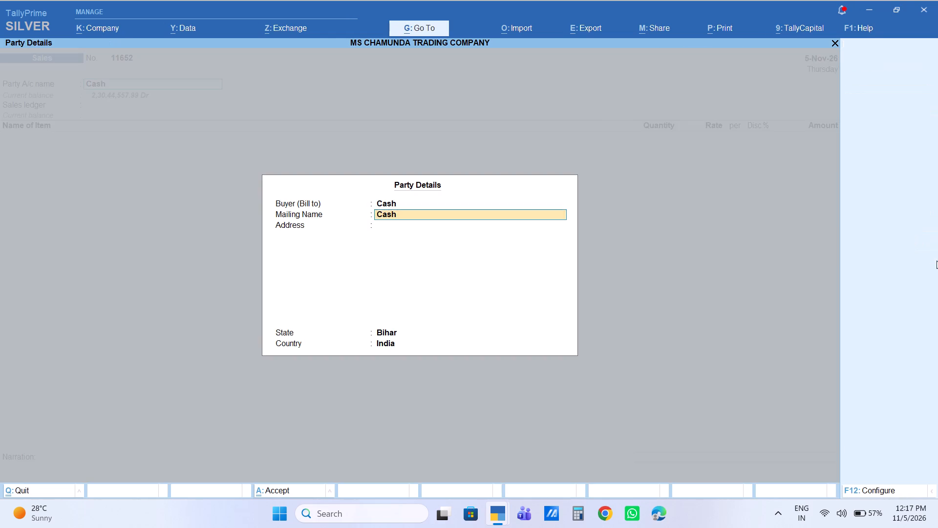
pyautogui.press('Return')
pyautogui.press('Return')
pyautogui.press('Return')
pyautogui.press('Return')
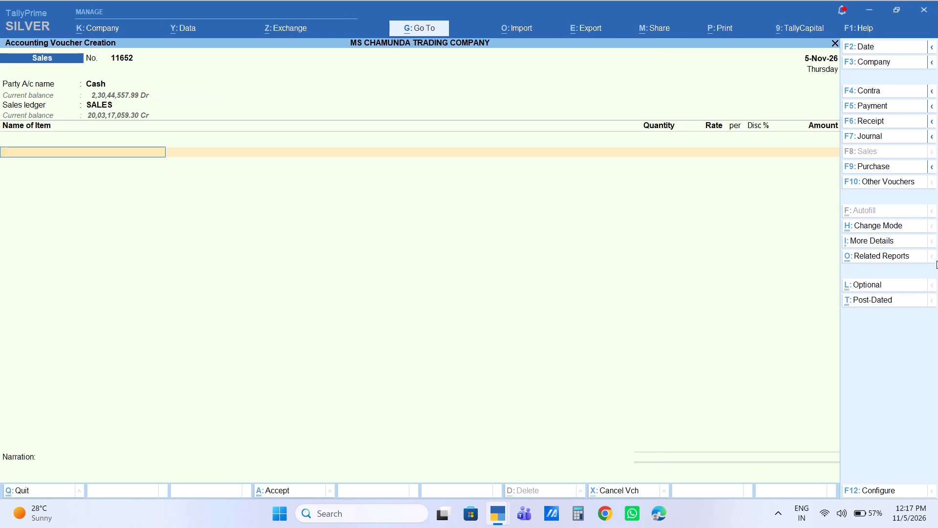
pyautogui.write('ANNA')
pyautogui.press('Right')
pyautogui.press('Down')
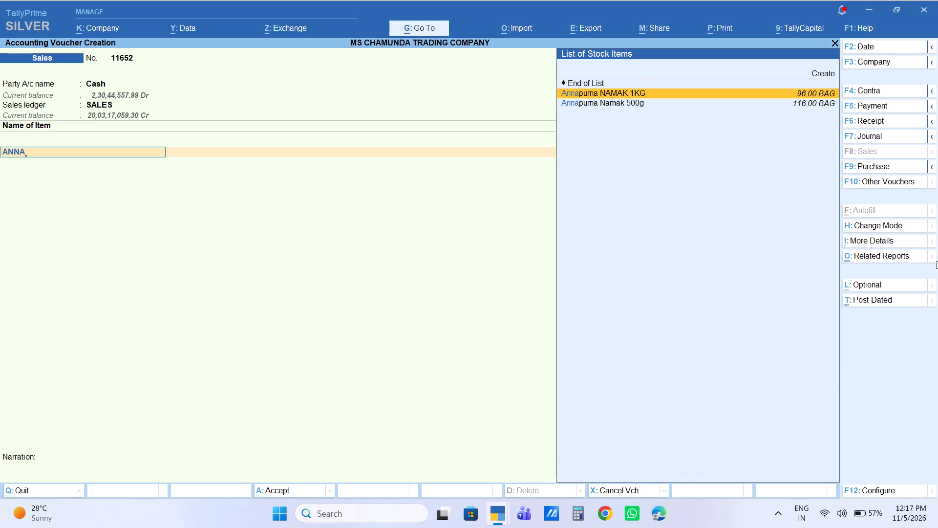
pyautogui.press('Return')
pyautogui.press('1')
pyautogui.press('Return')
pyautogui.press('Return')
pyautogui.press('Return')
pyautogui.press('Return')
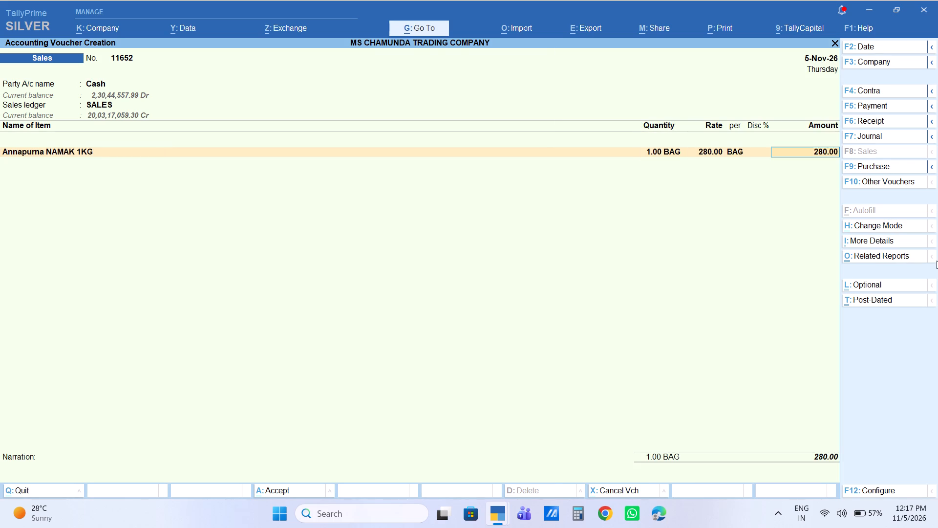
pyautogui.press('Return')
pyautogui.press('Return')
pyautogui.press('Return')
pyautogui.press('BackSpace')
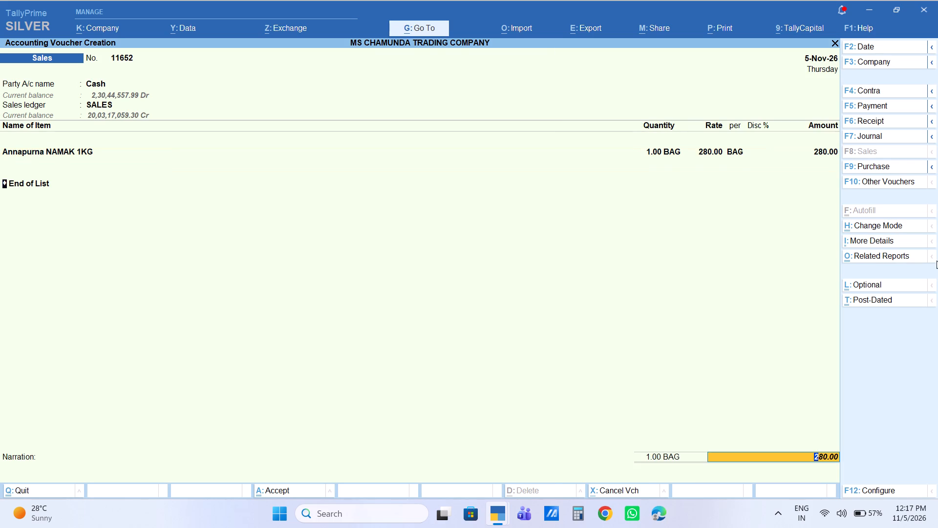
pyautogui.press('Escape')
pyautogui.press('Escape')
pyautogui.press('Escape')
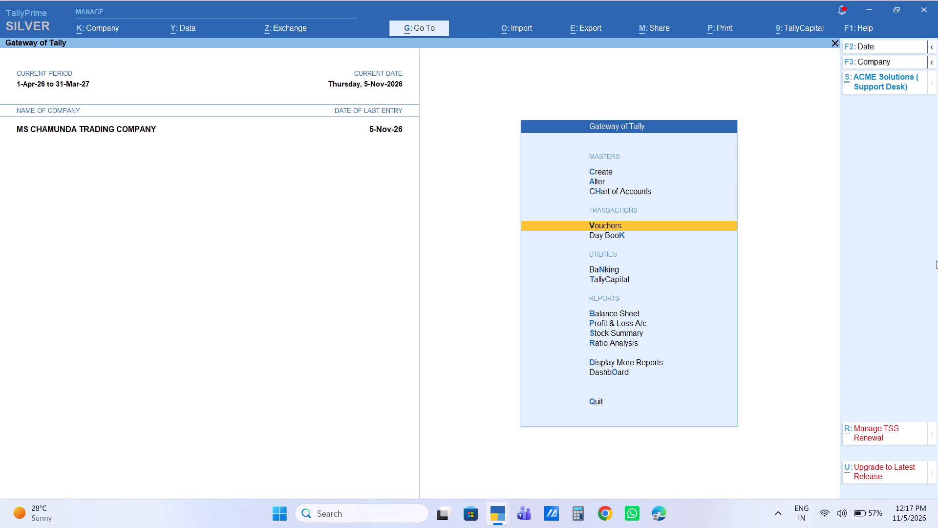
# Open cash sales voucher 11651 from the Day Book for alteration and go past its TATA Namak line to an empty item line.
pyautogui.press('Down')
pyautogui.press('Return')
pyautogui.press('Down')
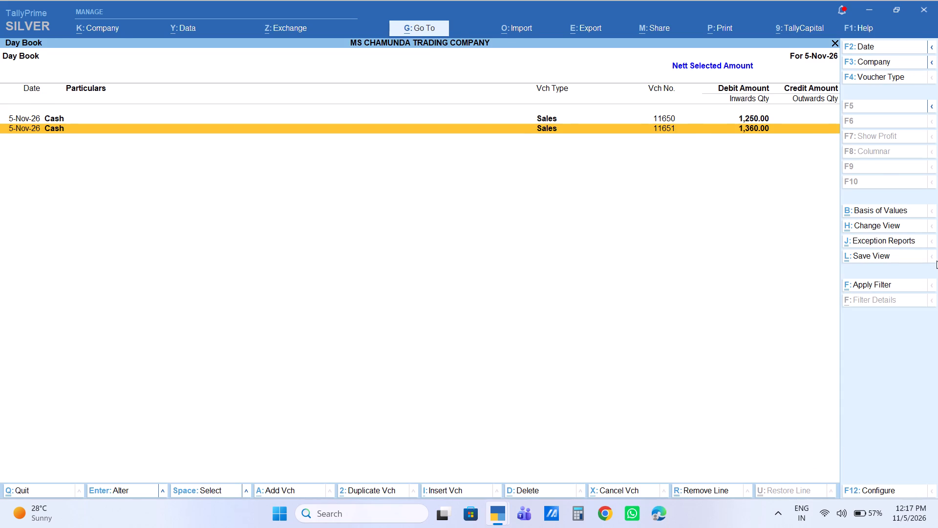
pyautogui.press('Return')
pyautogui.press('Return')
pyautogui.press('Return')
pyautogui.press('Return')
pyautogui.press('Return')
pyautogui.press('Return')
pyautogui.press('Return')
pyautogui.press('Return')
pyautogui.press('Return')
pyautogui.press('Return')
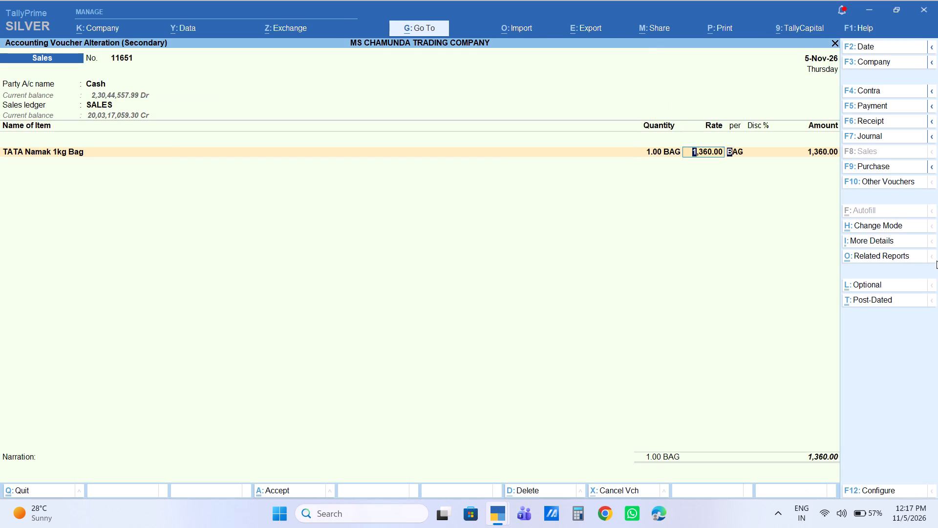
pyautogui.press('Return')
pyautogui.press('Return')
pyautogui.press('Return')
pyautogui.press('Return')
# Add 1 bag of Annapurna NAMAK 1KG at the rate of 280.00 as the second item and finish the item list.
pyautogui.write('ANNA')
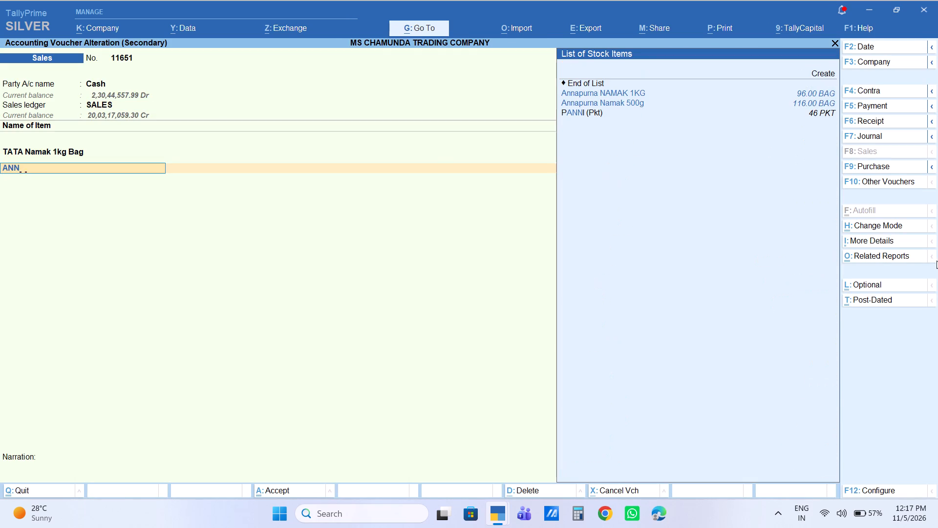
pyautogui.press('Down')
pyautogui.press('Return')
pyautogui.press('1')
pyautogui.press('Return')
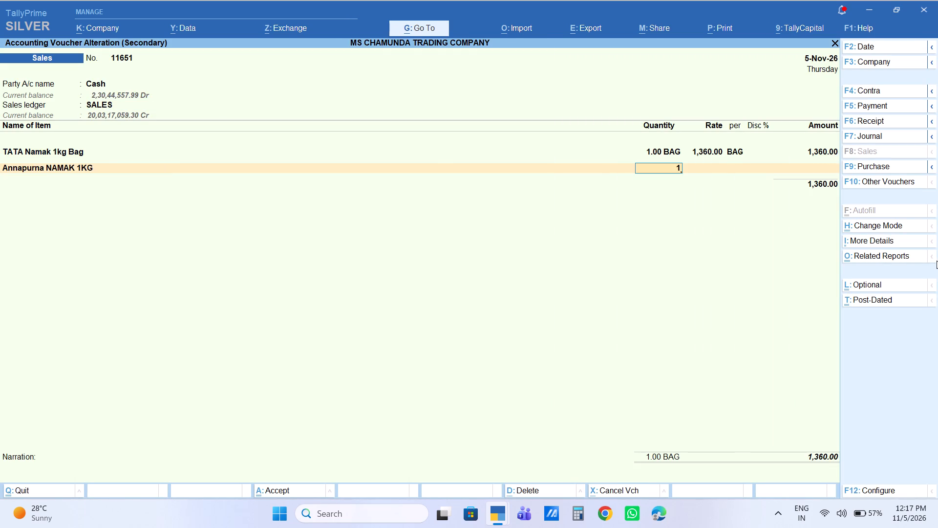
pyautogui.press('Return')
pyautogui.press('Return')
pyautogui.press('Return')
pyautogui.press('Return')
pyautogui.press('Return')
# Add a Labour Charge of 5 to the altered voucher, save it, and close the Day Book.
pyautogui.write('LA')
pyautogui.press('Return')
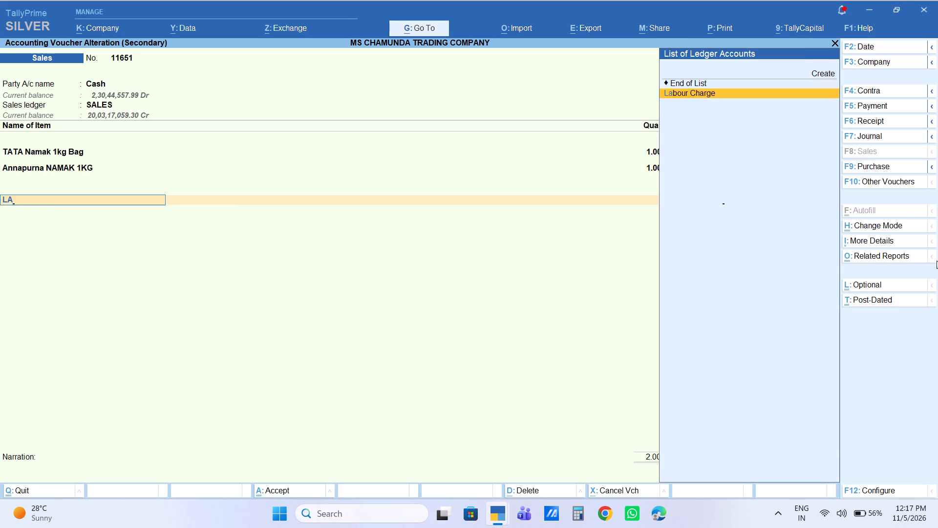
pyautogui.press('Return')
pyautogui.press('5')
pyautogui.press('Return')
pyautogui.press('Return')
pyautogui.press('Return')
pyautogui.press('Return')
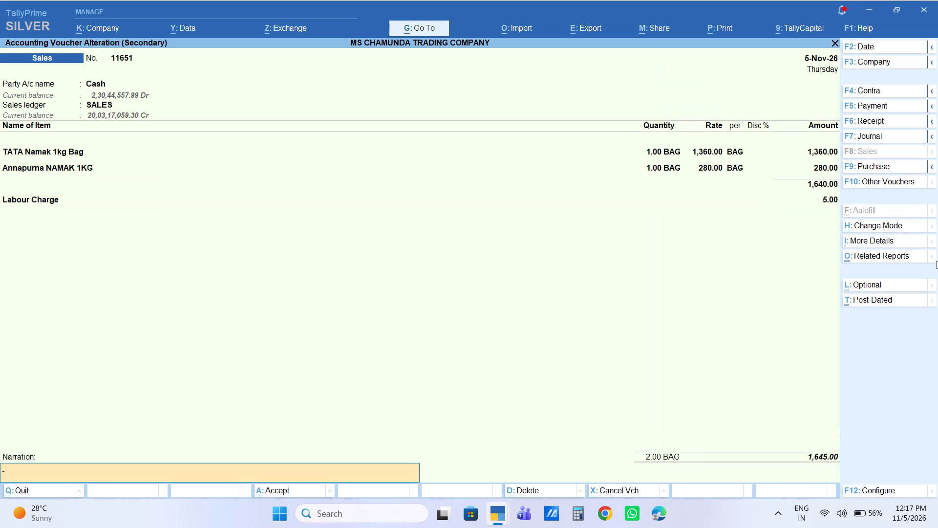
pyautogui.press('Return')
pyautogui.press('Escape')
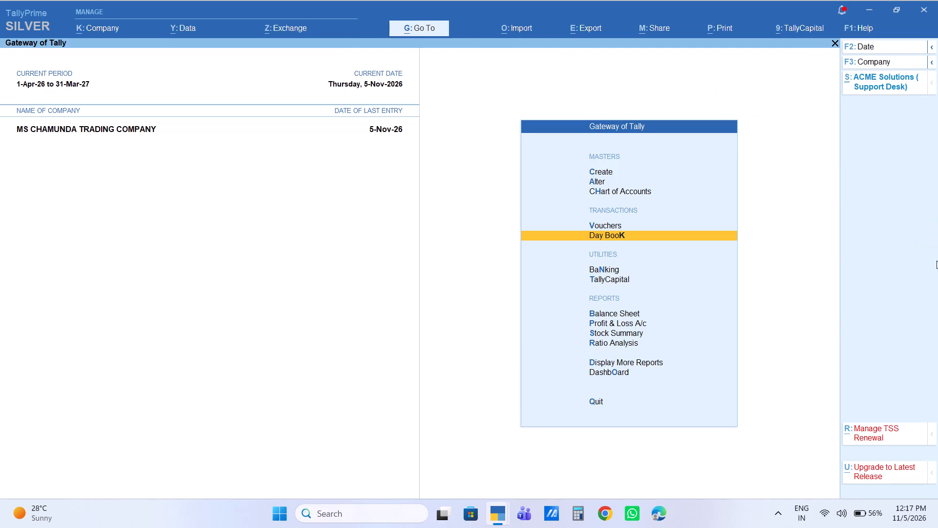
# Start another sales voucher on the Cash account, keeping the default buyer details and using the SALES ledger.
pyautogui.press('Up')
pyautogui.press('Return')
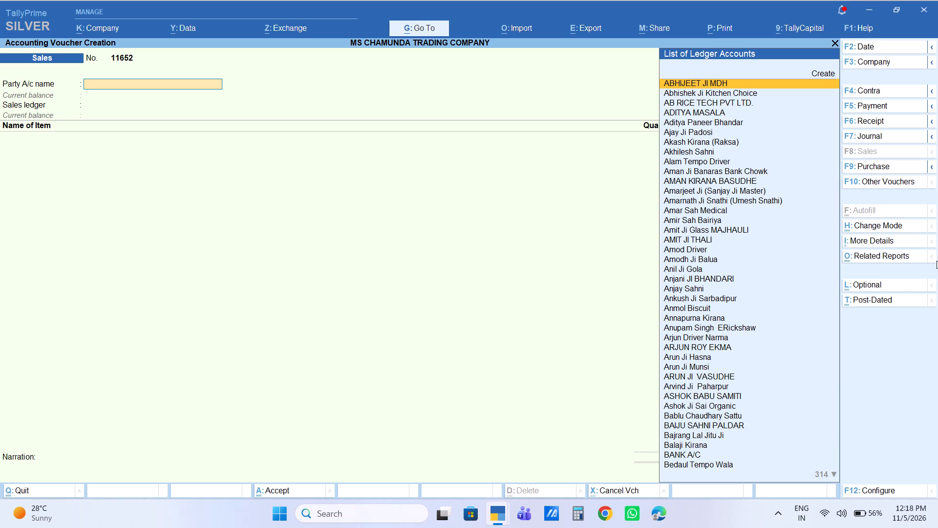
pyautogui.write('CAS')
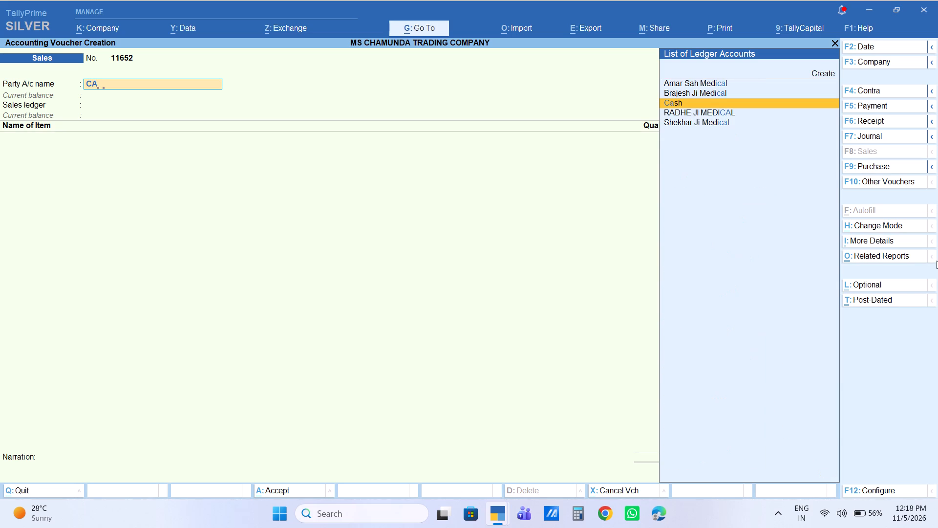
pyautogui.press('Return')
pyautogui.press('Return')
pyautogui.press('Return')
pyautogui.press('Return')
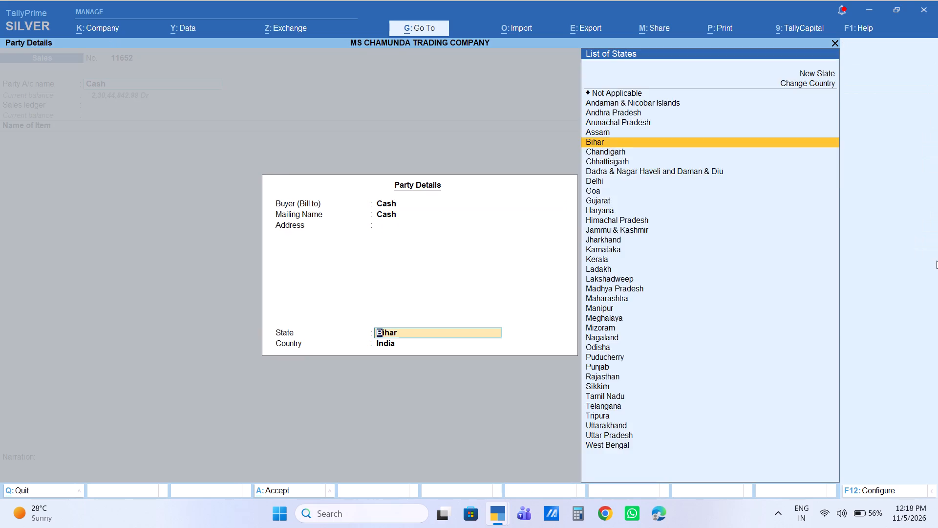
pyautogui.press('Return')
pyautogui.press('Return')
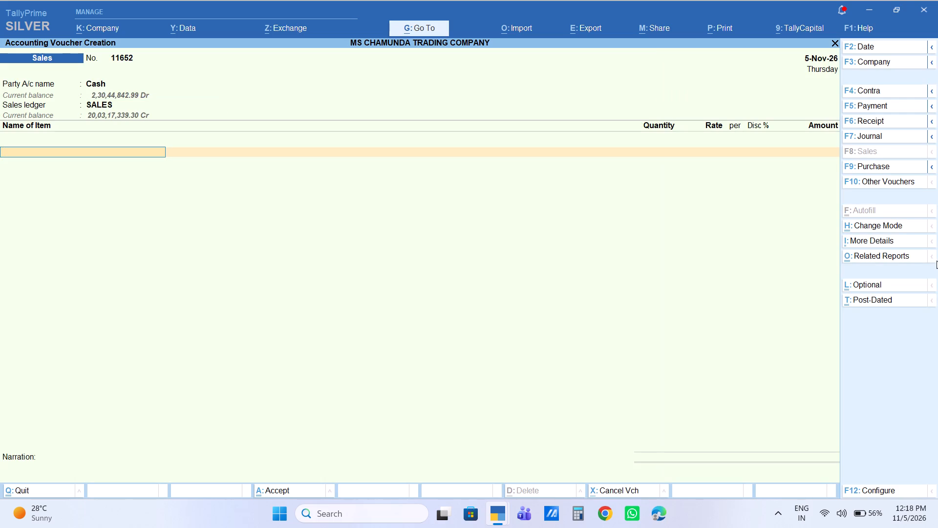
# Reopen the Cash voucher's party details and enter the new customer's name as buyer, keeping Bihar as the state and SALES as the ledger.
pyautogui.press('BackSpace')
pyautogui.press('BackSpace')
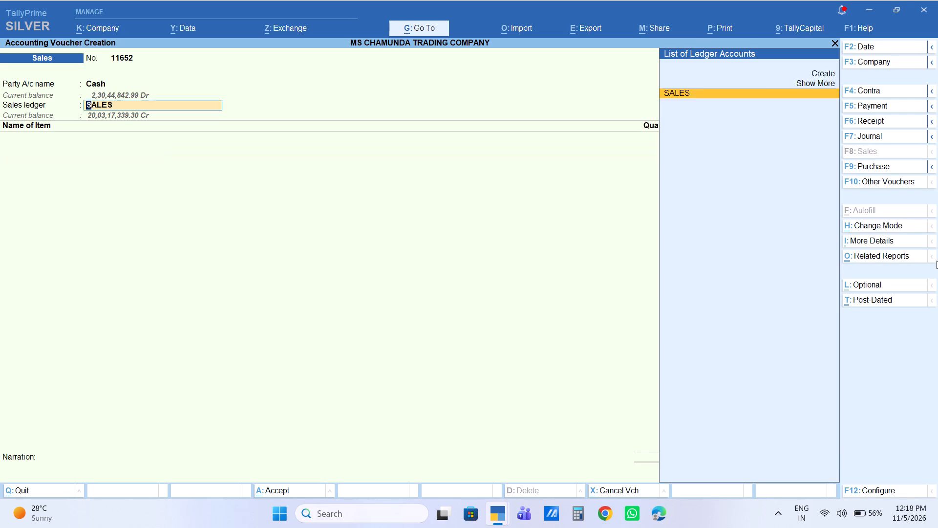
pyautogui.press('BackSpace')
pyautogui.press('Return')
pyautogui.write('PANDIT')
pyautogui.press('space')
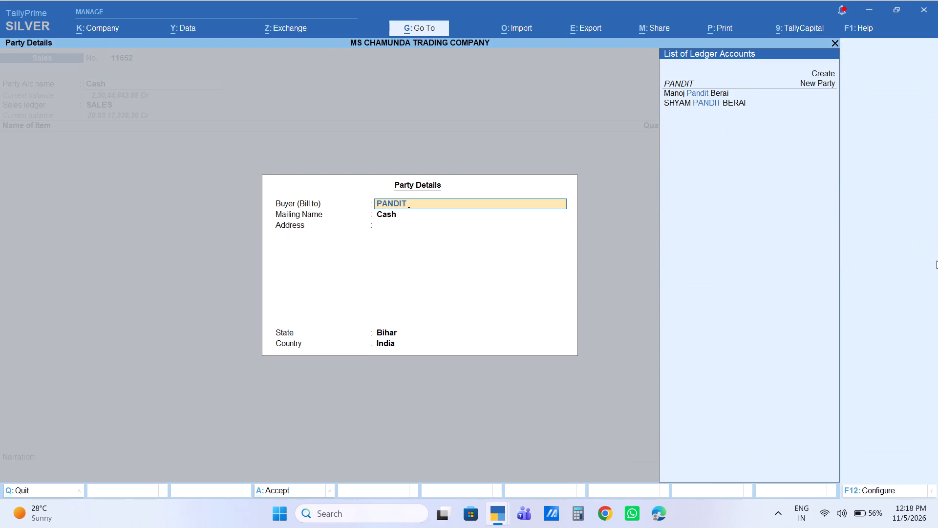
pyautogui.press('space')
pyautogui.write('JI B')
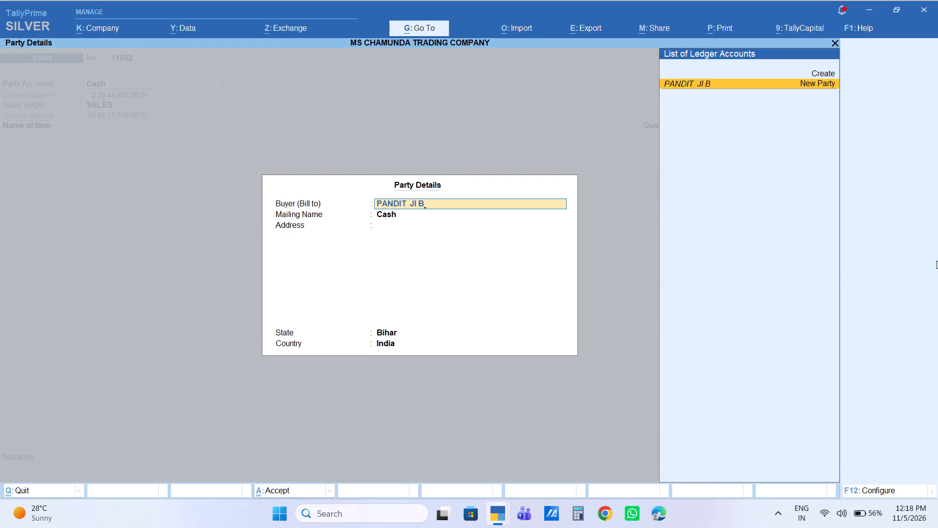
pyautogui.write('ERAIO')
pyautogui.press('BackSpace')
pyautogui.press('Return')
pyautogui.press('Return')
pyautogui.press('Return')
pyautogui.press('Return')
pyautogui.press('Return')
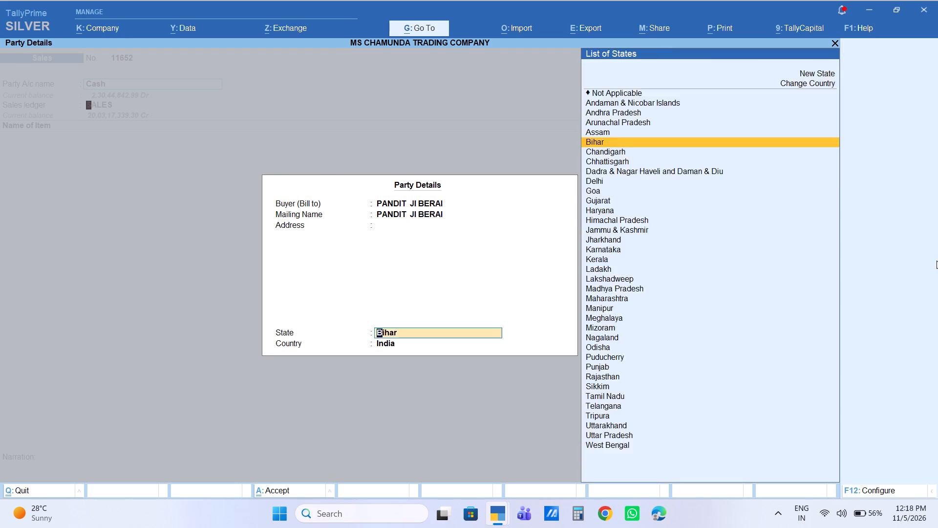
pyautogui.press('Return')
# Add 1 bag of CHINI SF 50kg at the rate of 3,250.00 as the first item.
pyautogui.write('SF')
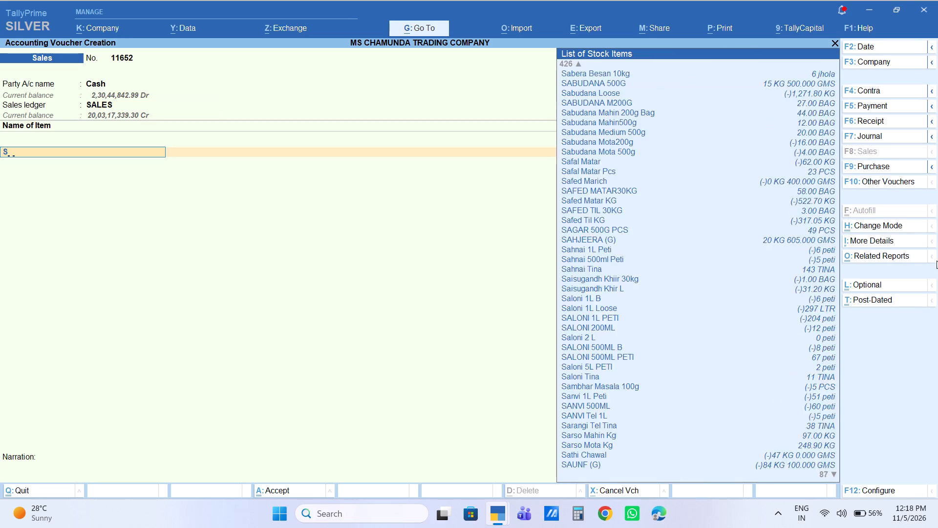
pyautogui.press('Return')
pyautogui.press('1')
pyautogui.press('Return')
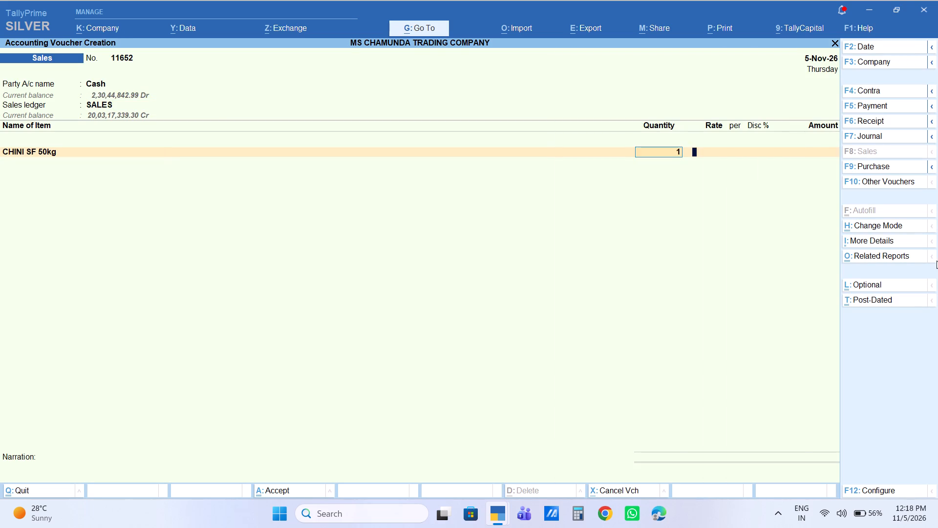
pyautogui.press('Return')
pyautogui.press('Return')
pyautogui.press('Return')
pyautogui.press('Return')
# Add 1 bag of MASOOR DAL 30kg as the second item with an amount of 2130.
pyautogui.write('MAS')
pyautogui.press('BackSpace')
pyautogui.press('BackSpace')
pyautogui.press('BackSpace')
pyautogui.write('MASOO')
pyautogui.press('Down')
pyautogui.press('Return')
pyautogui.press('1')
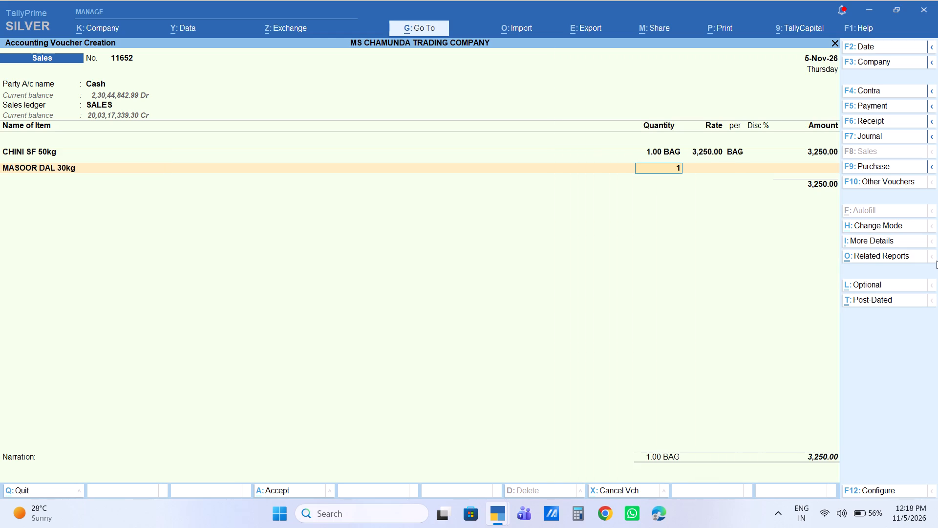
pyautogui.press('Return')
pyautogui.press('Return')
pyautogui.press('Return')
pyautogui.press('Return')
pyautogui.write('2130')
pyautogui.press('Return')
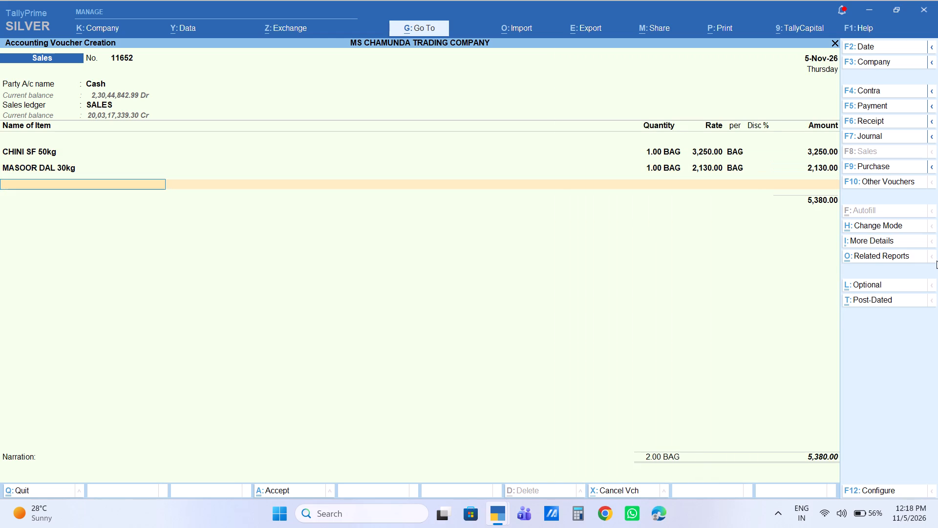
# Add 2.5 KG of Khara Mircha at the rate of 250.00 as the third item.
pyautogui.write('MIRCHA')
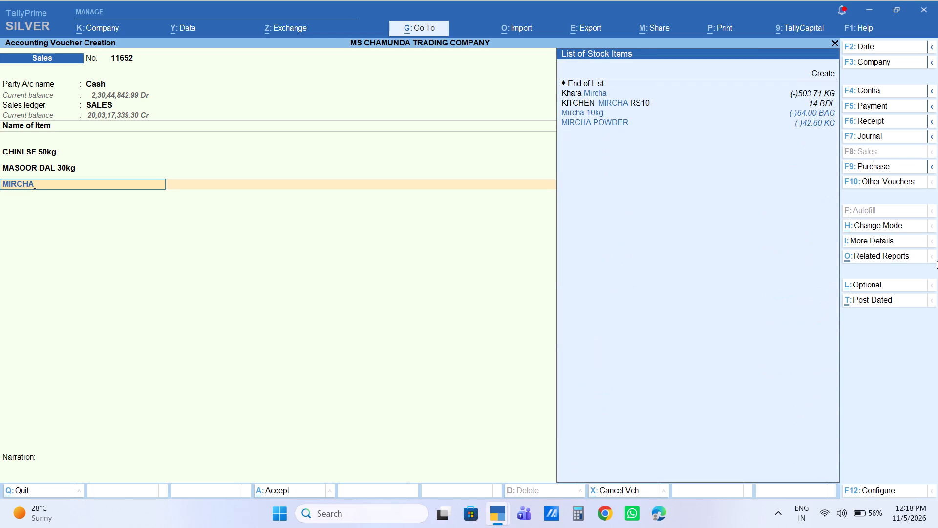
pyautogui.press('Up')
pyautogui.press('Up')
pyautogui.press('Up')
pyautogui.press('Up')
pyautogui.press('Return')
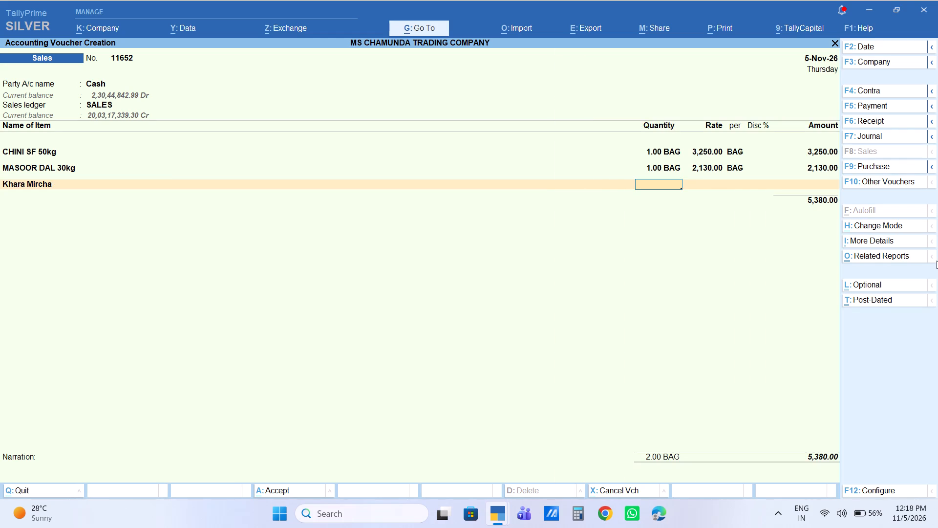
pyautogui.write('2.5')
pyautogui.press('Return')
pyautogui.press('Return')
pyautogui.press('Return')
pyautogui.press('Return')
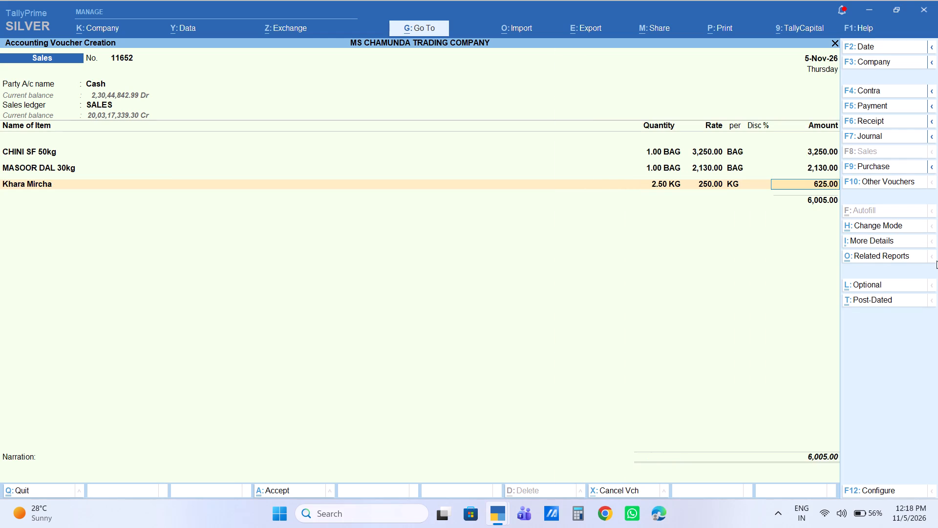
pyautogui.press('Return')
# Add 2.5 KG of Safed Matar KG as the fourth item and set its amount to 150.
pyautogui.press(',')
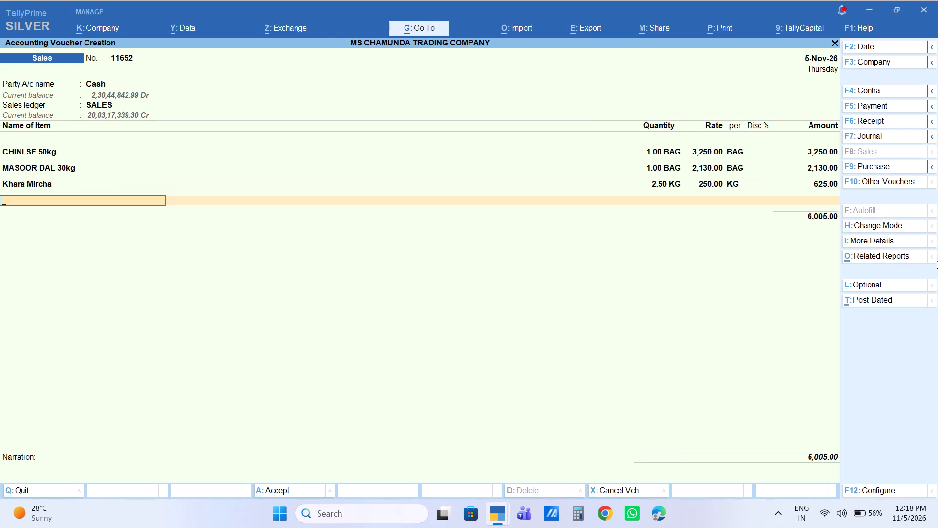
pyautogui.press('BackSpace')
pyautogui.write('MATAR')
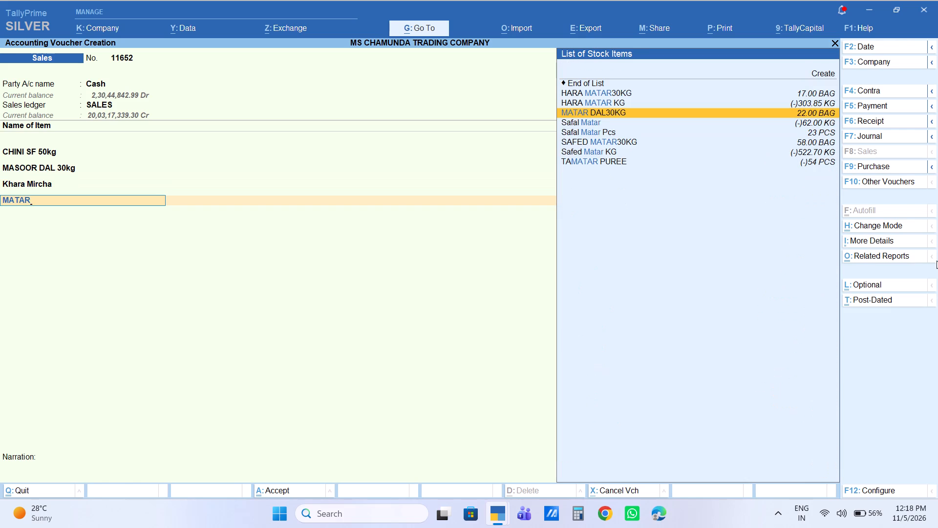
pyautogui.press('Down')
pyautogui.press('Down')
pyautogui.press('Down')
pyautogui.press('Down')
pyautogui.press('Return')
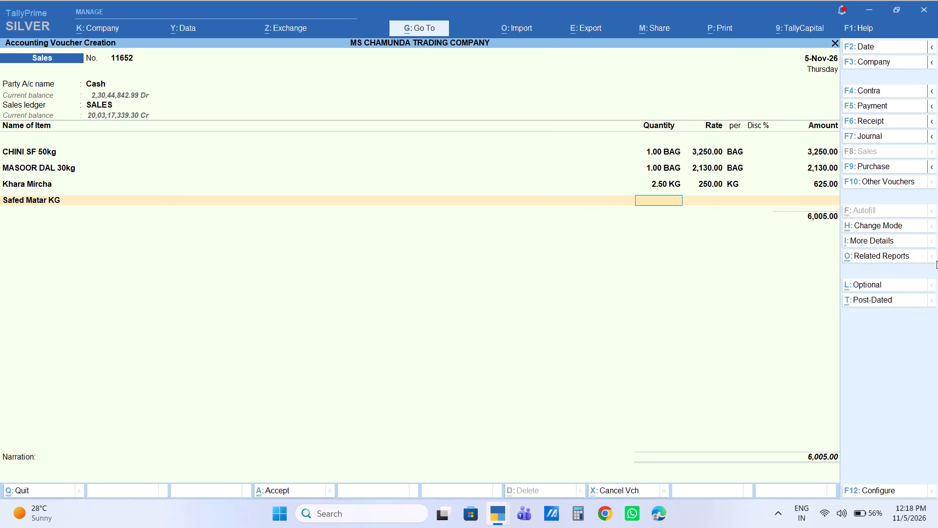
pyautogui.write('2.5')
pyautogui.press('Return')
pyautogui.press('Return')
pyautogui.press('Return')
pyautogui.press('Return')
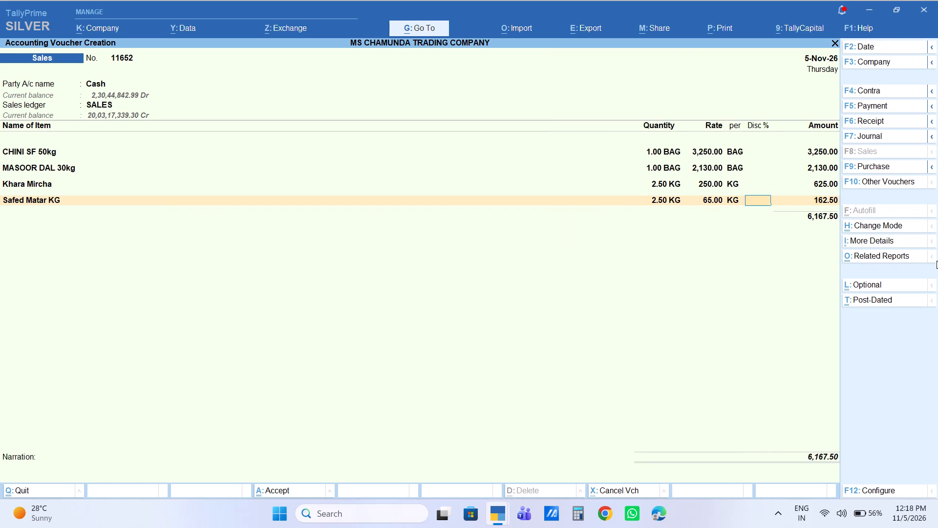
pyautogui.write('150')
pyautogui.press('Return')
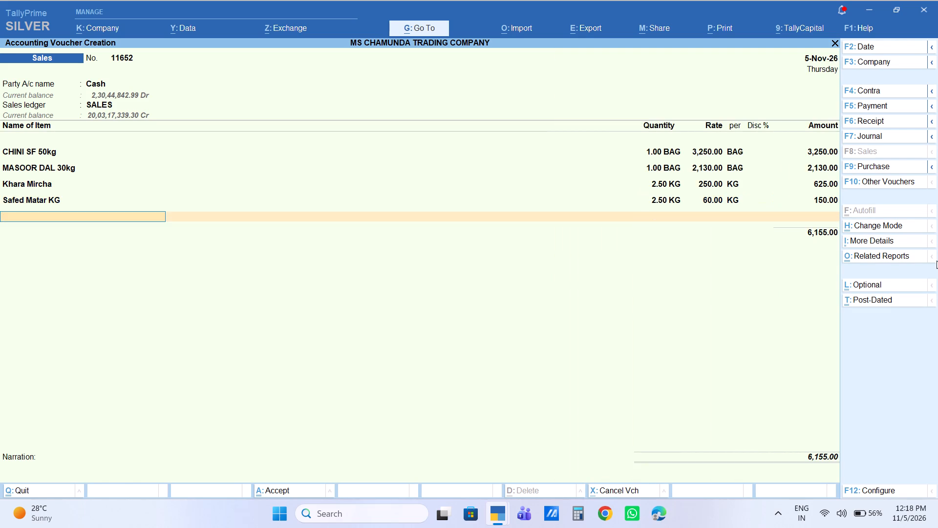
# Add 1 KG of Sathi Chawal at the rate of 50.00 as the fifth item.
pyautogui.write('SATHI')
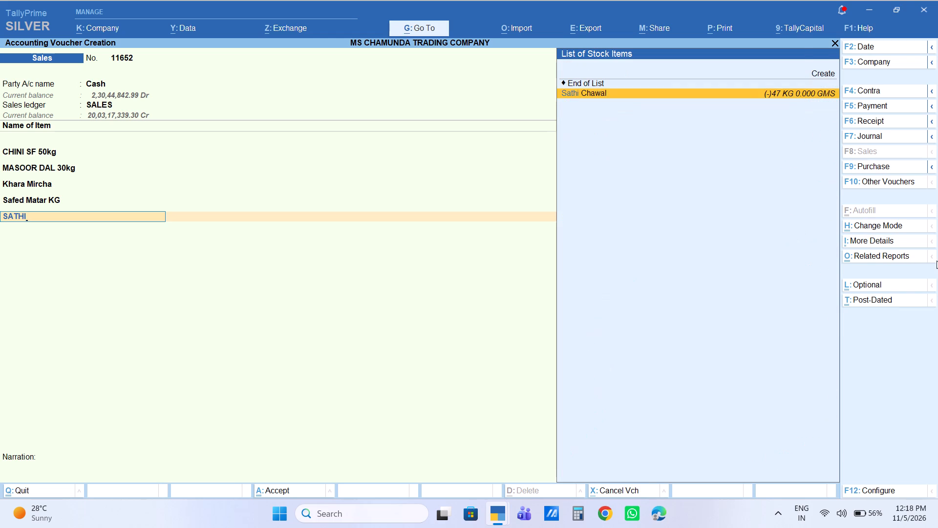
pyautogui.press('Return')
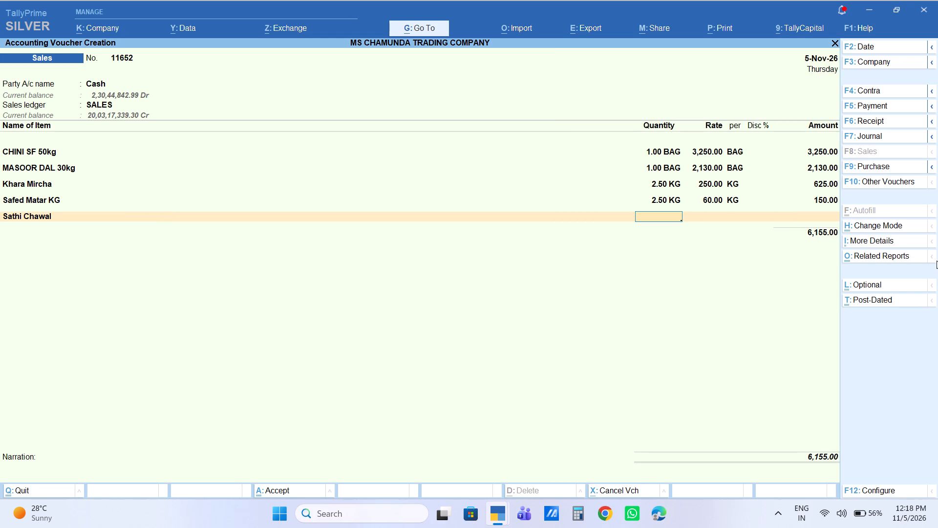
pyautogui.press('1')
pyautogui.press('Return')
pyautogui.press('Return')
pyautogui.press('Return')
pyautogui.press('Return')
pyautogui.press('Return')
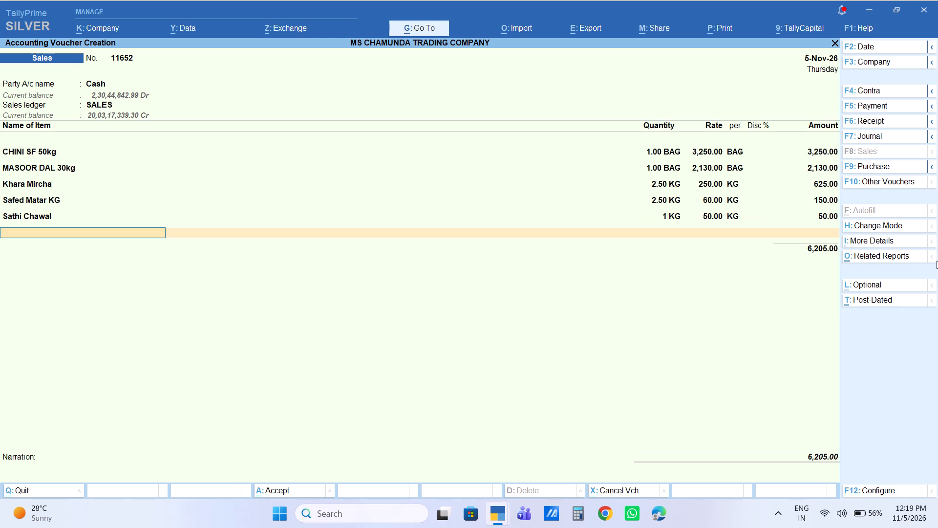
# Add 1 KG of Haldi Khara KG at the rate of 225.00 as the sixth item.
pyautogui.write('HAL;DO')
pyautogui.press('BackSpace')
pyautogui.press('BackSpace')
pyautogui.press('BackSpace')
pyautogui.write('DI')
pyautogui.press('Down')
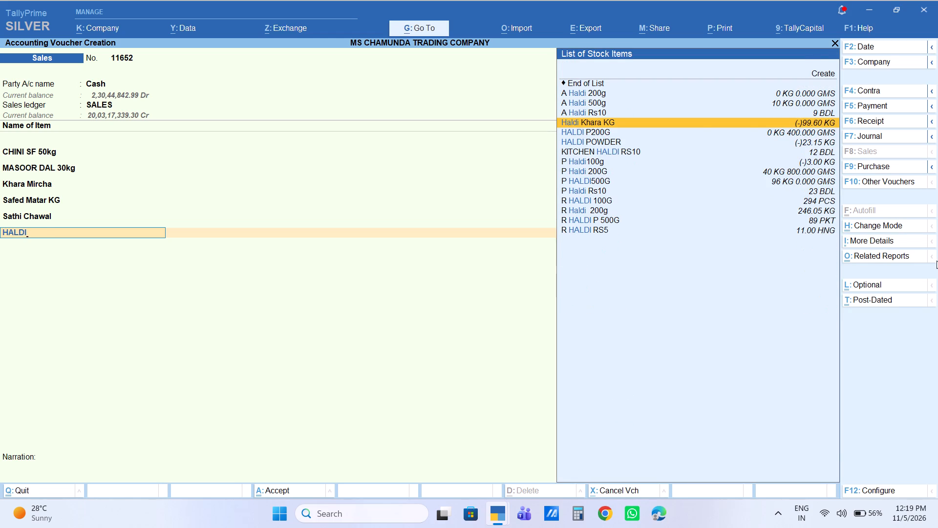
pyautogui.press('Return')
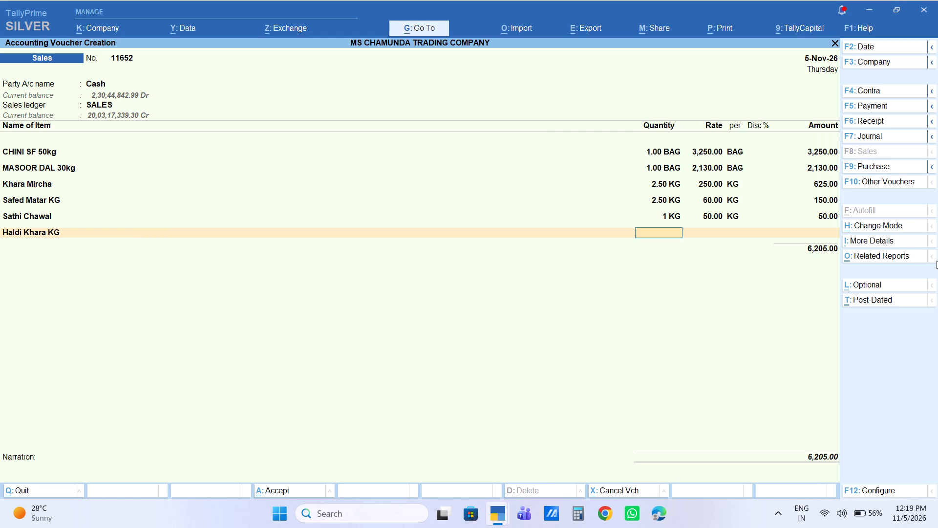
pyautogui.press('1')
pyautogui.press('Return')
pyautogui.press('Return')
pyautogui.press('Return')
pyautogui.press('Return')
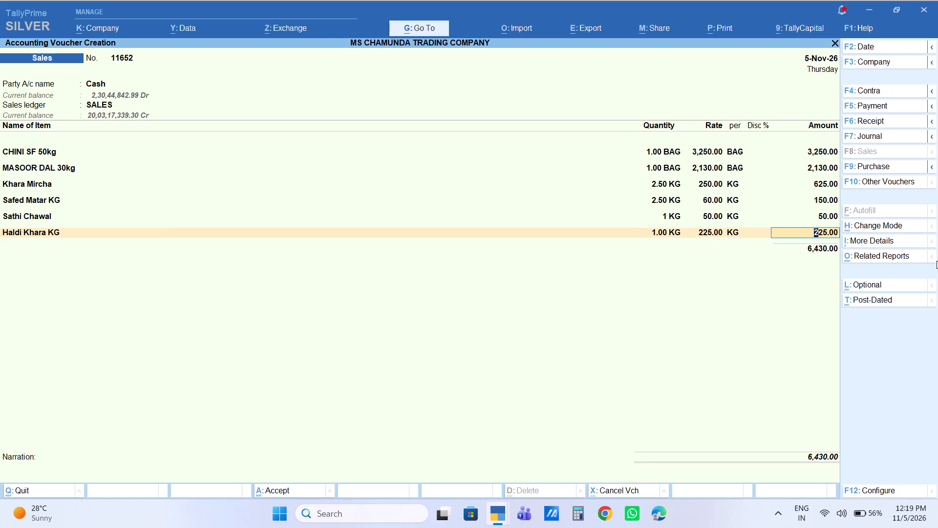
pyautogui.press('Return')
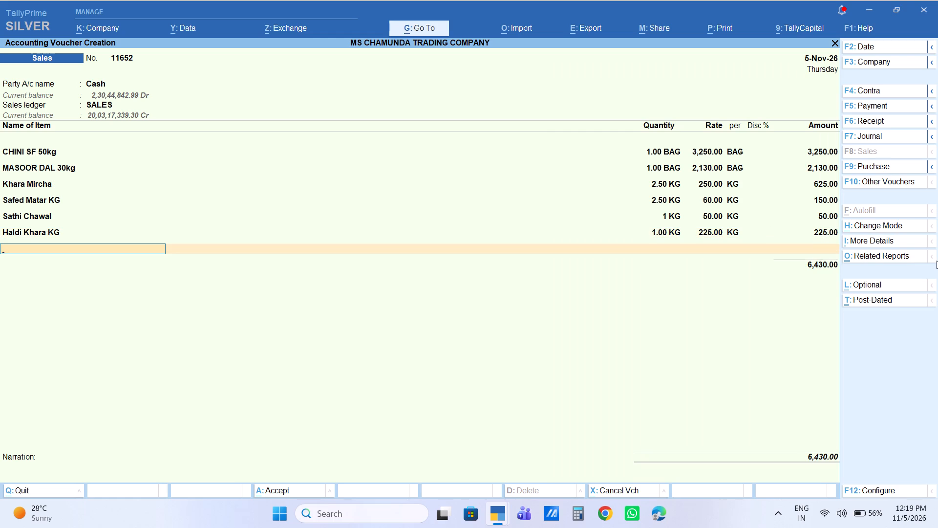
# Add 1 KG of Jeera KG at the rate of 320.00 as the seventh item.
pyautogui.write('JEERA')
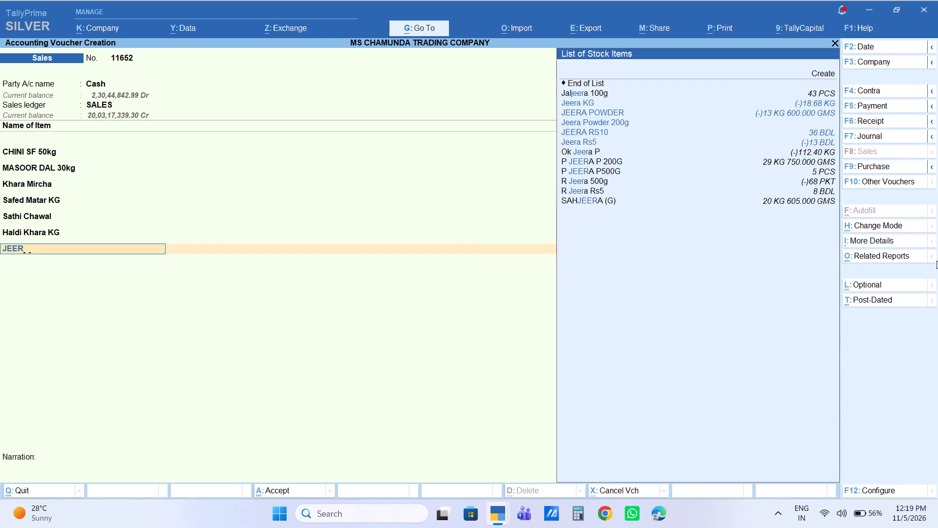
pyautogui.press('Down')
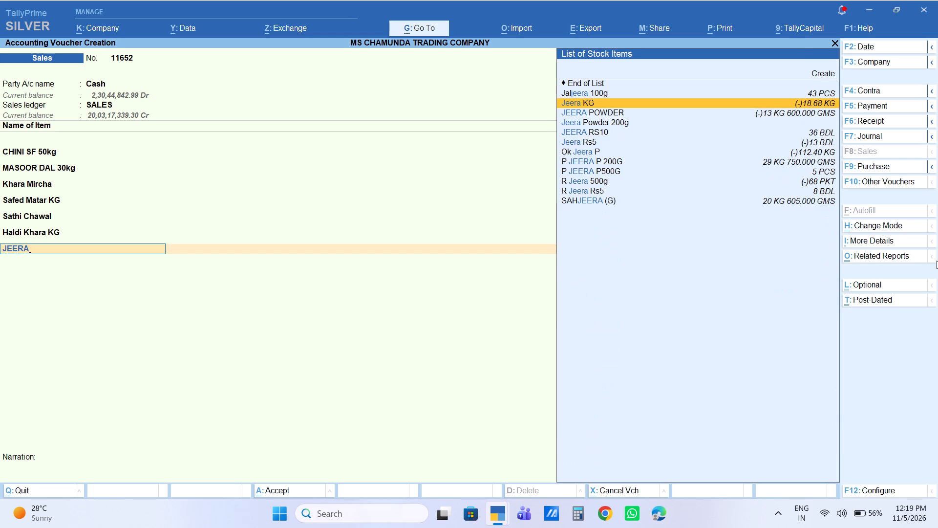
pyautogui.press('Return')
pyautogui.press('1')
pyautogui.press('Return')
pyautogui.press('Return')
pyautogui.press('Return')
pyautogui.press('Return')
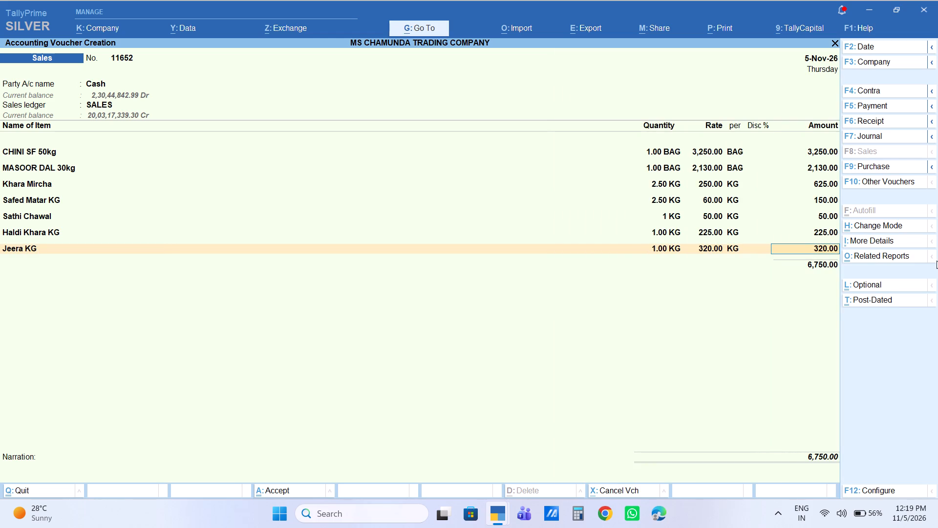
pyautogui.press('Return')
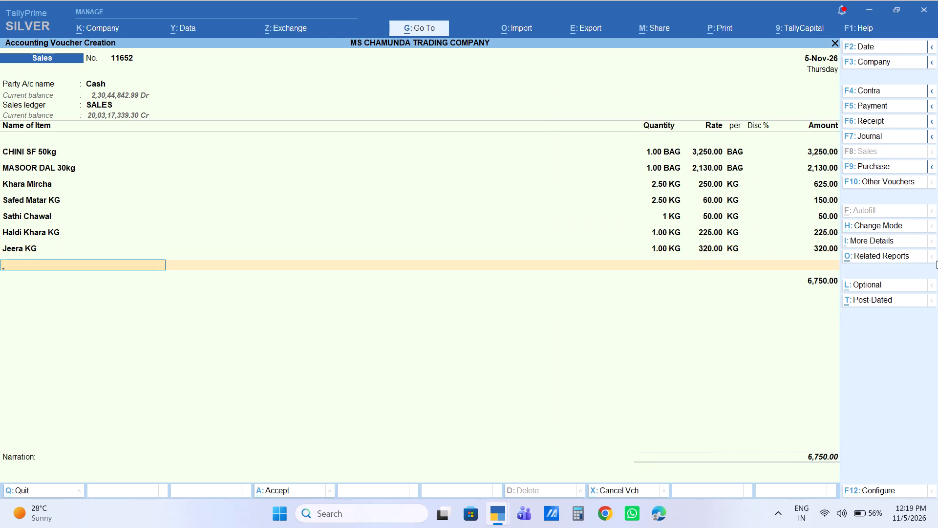
# Add 0.5 KG of MARICH at the rate of 850.00 per KG as the eighth item.
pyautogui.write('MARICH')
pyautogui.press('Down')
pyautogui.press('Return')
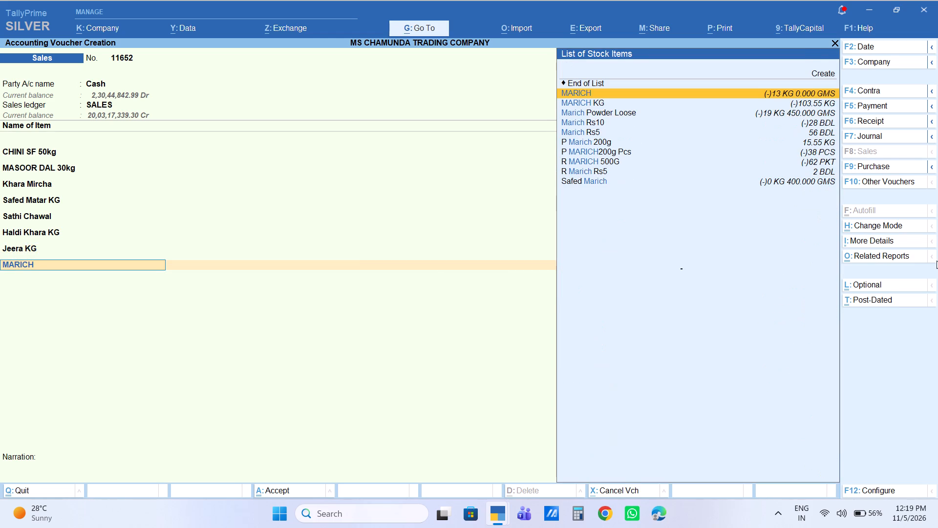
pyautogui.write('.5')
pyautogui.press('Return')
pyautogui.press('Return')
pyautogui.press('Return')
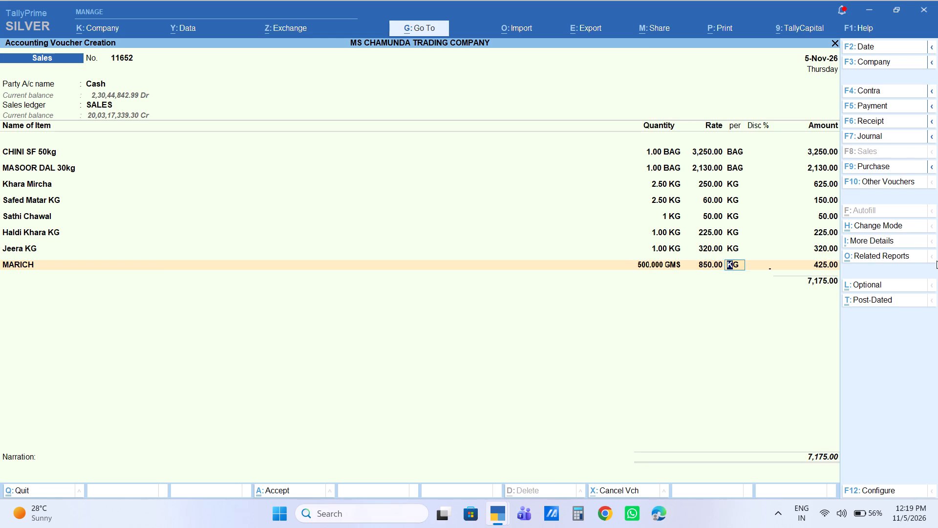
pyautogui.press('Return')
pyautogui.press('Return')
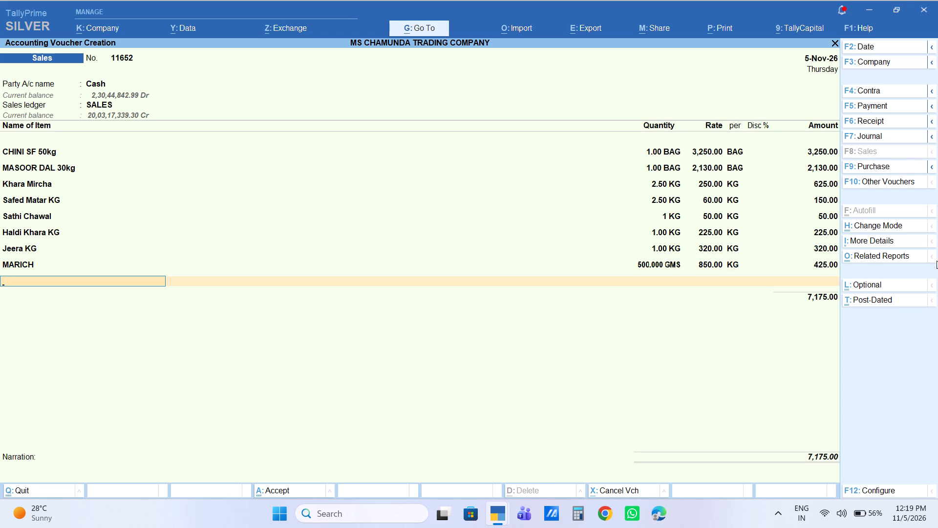
# Add 1 KG of Dhela Mishri Kg as the ninth item with an amount of 80.00.
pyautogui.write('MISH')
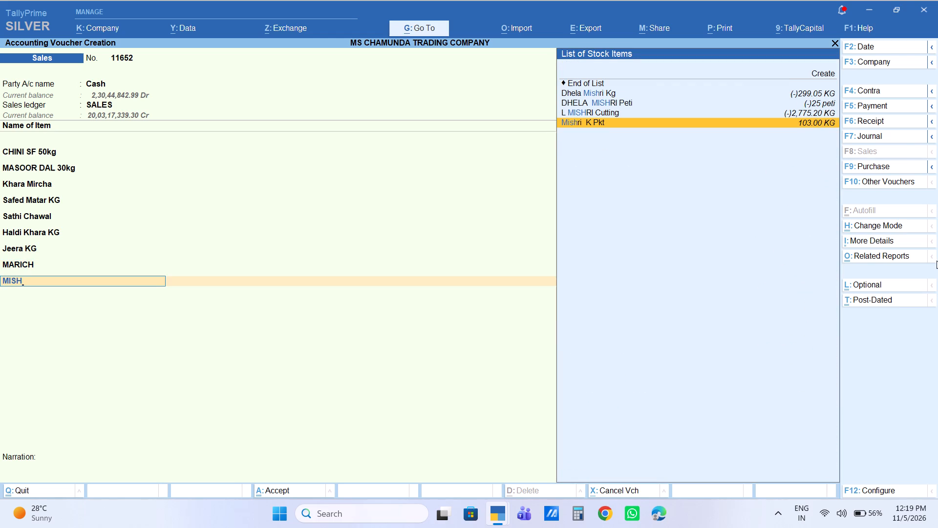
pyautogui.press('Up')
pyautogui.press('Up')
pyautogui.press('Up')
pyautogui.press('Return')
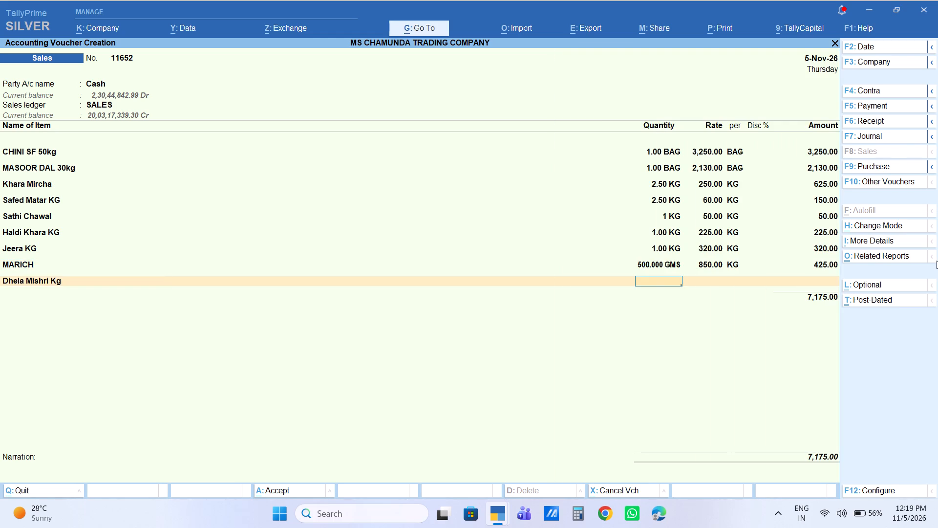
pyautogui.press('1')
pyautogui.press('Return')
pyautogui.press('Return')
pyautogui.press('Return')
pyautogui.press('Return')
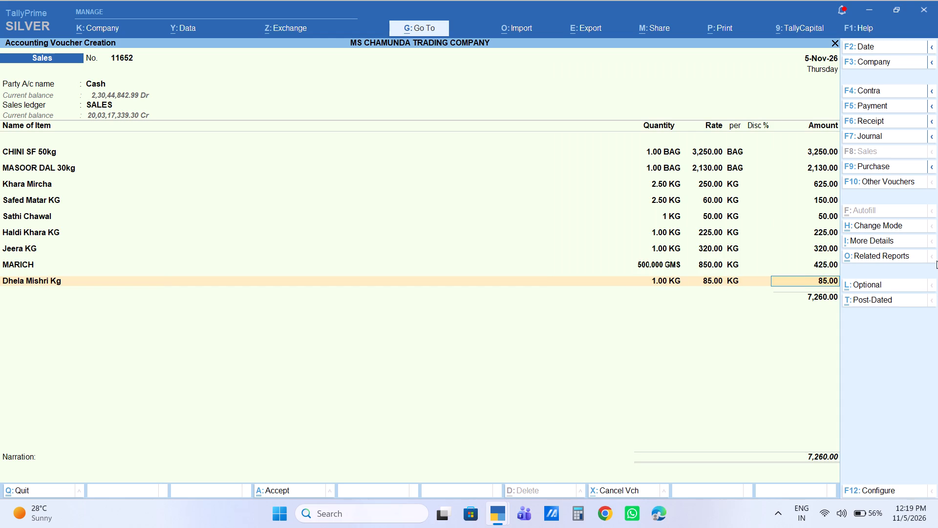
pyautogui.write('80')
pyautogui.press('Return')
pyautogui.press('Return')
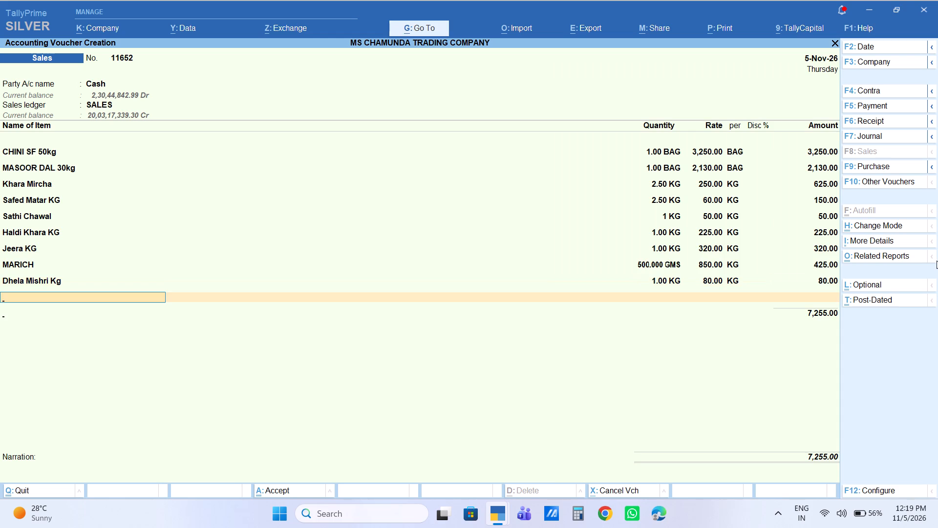
# Add a Labour Charge of 10 below the items and save the sales voucher.
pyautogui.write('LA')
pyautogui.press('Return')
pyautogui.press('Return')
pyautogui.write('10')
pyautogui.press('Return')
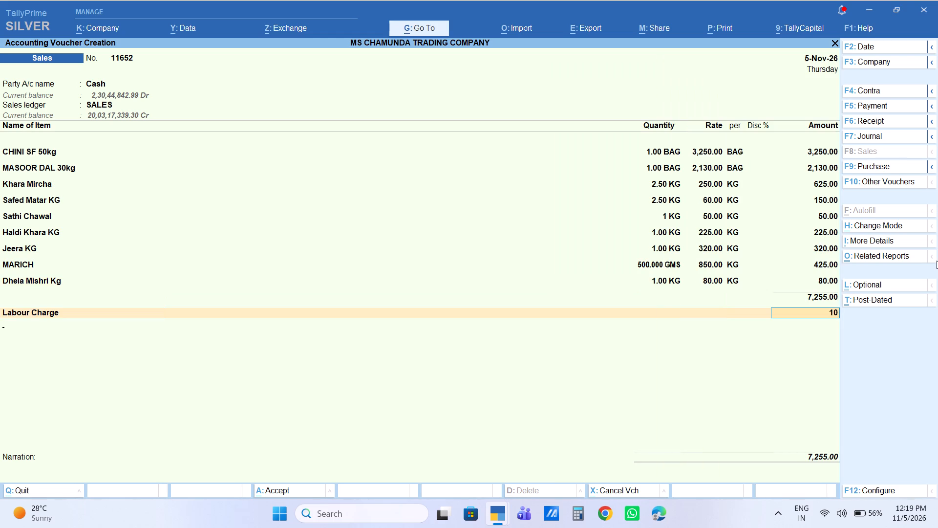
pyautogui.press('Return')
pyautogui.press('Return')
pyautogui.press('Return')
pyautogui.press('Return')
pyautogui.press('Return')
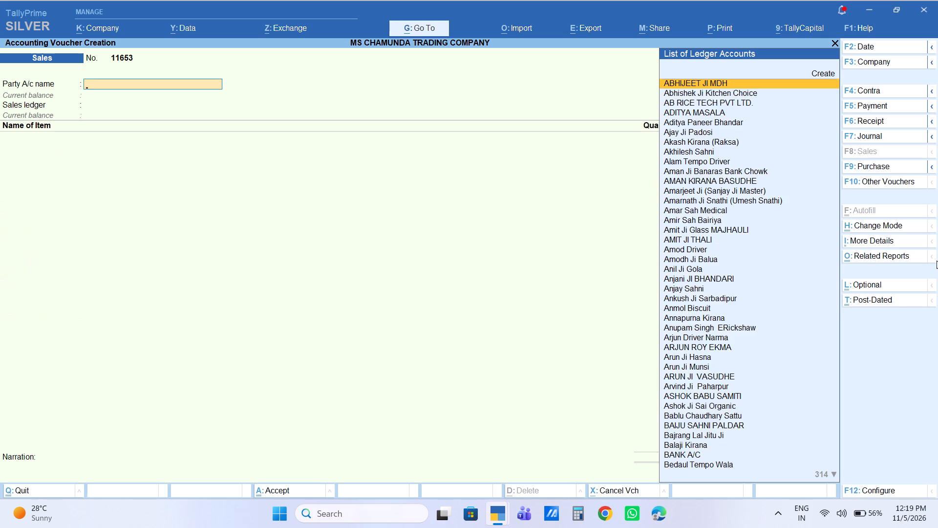
# Begin the following sales voucher with Cash as the party account and SALES as the sales ledger.
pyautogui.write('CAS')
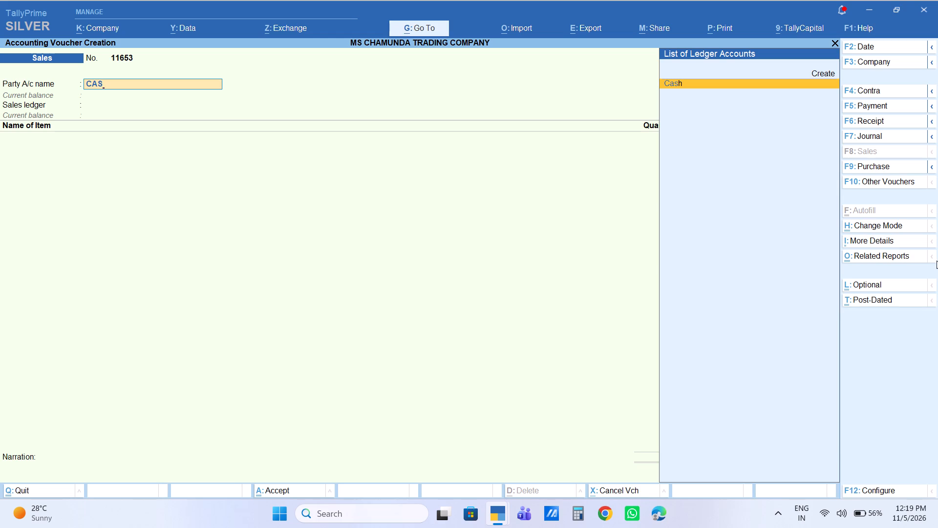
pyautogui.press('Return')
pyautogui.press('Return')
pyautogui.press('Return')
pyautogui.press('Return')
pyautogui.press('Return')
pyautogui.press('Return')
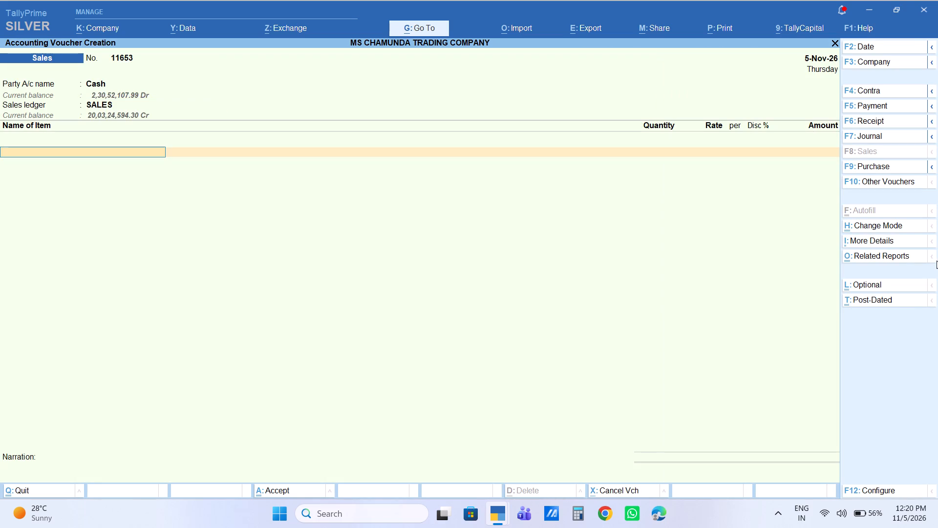
# Go back to the Cash voucher's party details and enter the customer's name as a new Buyer (Bill to) party.
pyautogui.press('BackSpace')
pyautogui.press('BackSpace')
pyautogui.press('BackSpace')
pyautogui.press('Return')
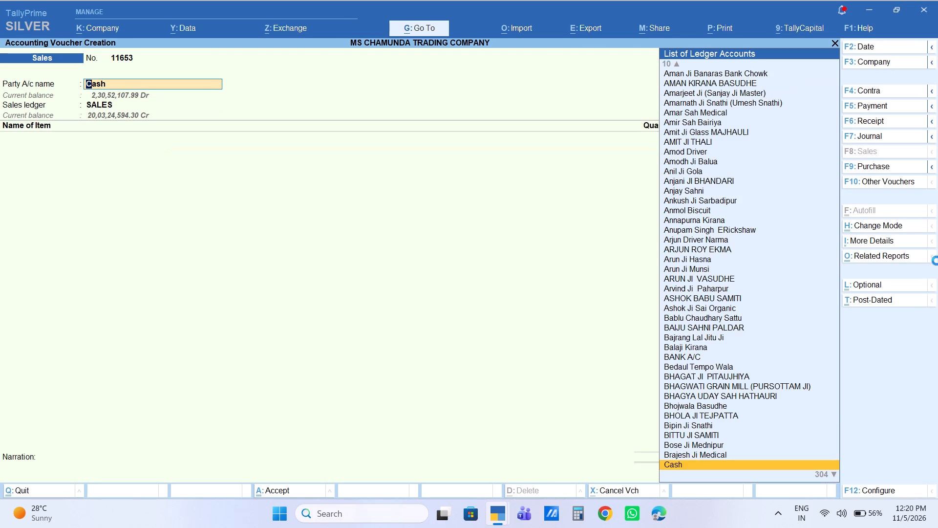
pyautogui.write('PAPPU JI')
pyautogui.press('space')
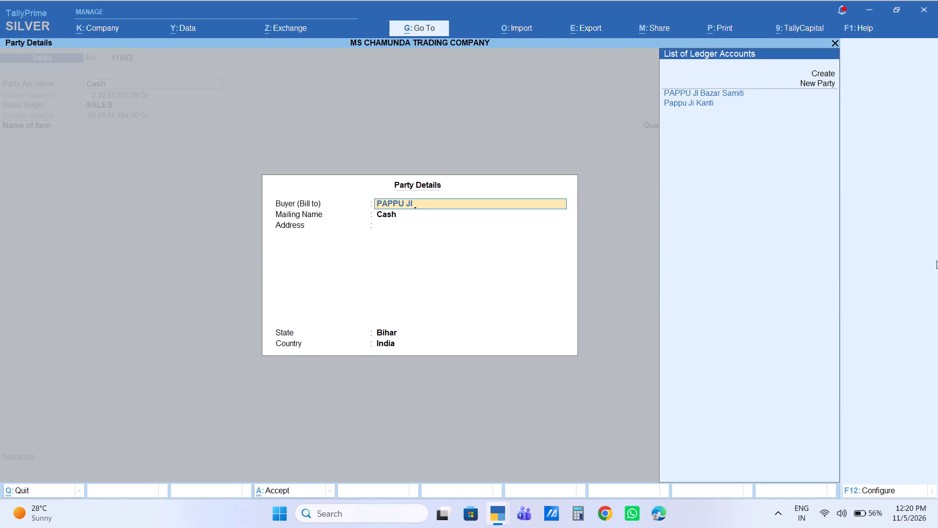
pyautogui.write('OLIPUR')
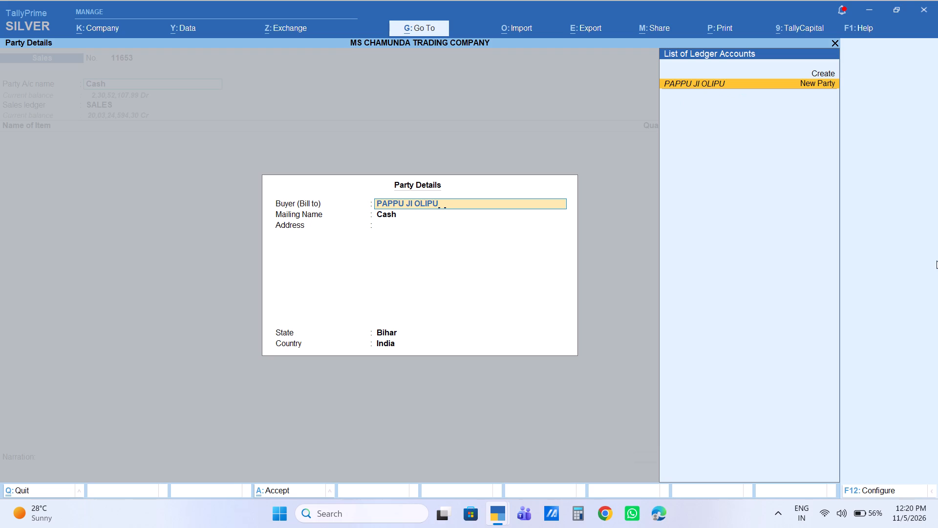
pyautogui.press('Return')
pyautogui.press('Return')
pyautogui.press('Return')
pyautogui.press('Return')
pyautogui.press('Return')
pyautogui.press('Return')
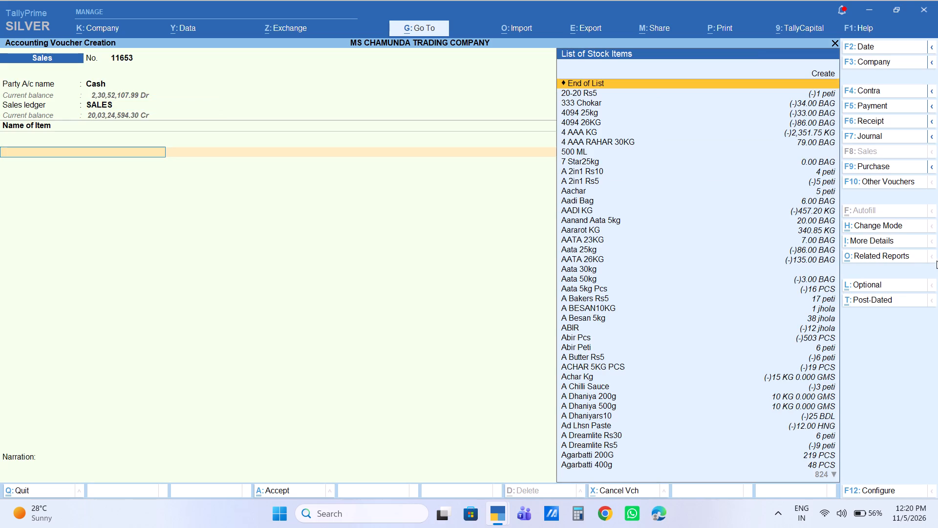
# Add 5 BAG of Soyabin 5kg at the rate of 370.00 as the first item.
pyautogui.write('SOYA')
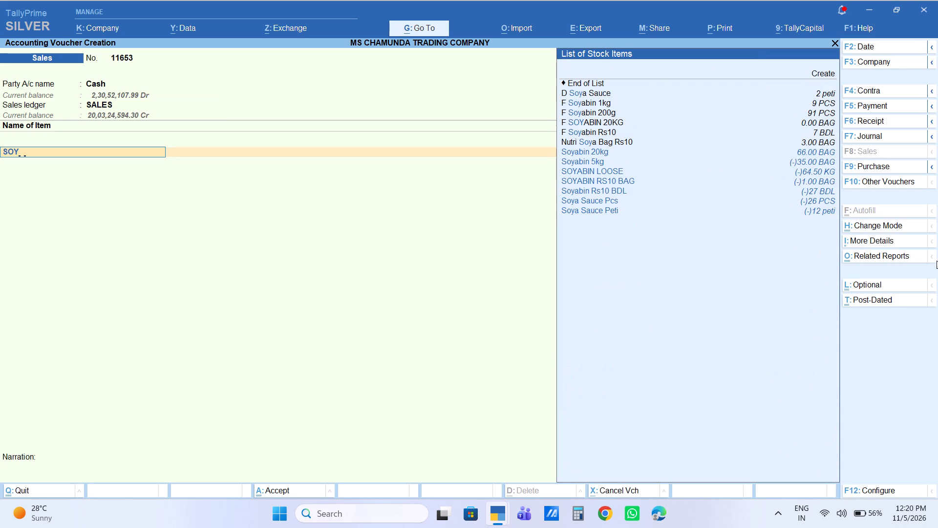
pyautogui.press('Down')
pyautogui.press('Down')
pyautogui.press('Return')
pyautogui.press('5')
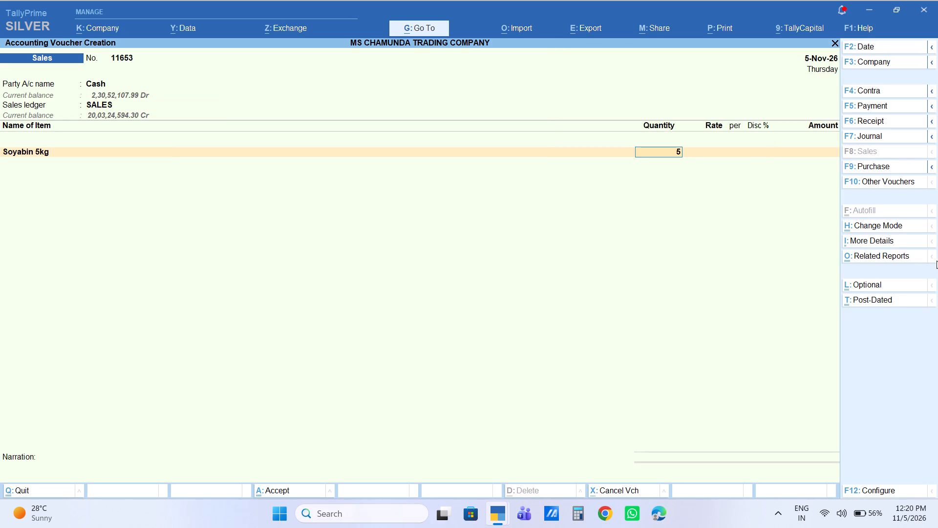
pyautogui.press('Return')
pyautogui.press('Return')
pyautogui.press('Return')
pyautogui.press('Return')
pyautogui.press('Return')
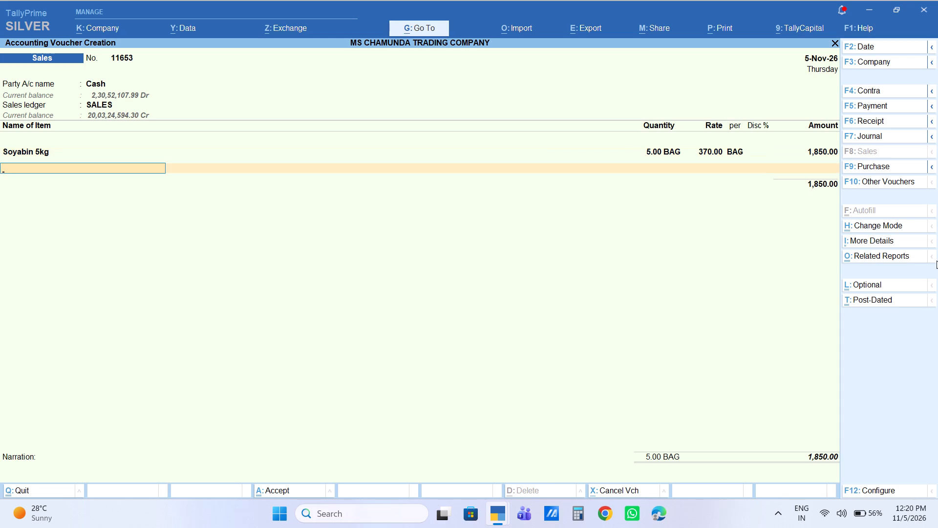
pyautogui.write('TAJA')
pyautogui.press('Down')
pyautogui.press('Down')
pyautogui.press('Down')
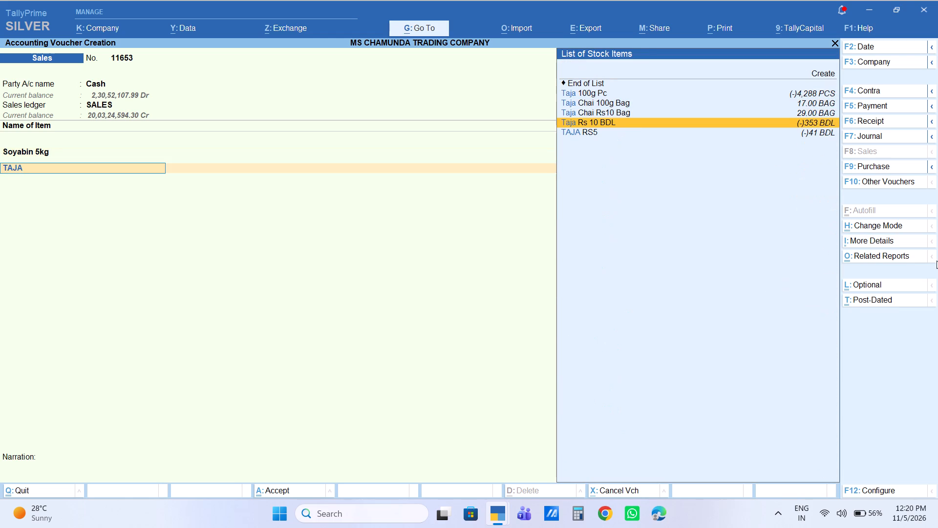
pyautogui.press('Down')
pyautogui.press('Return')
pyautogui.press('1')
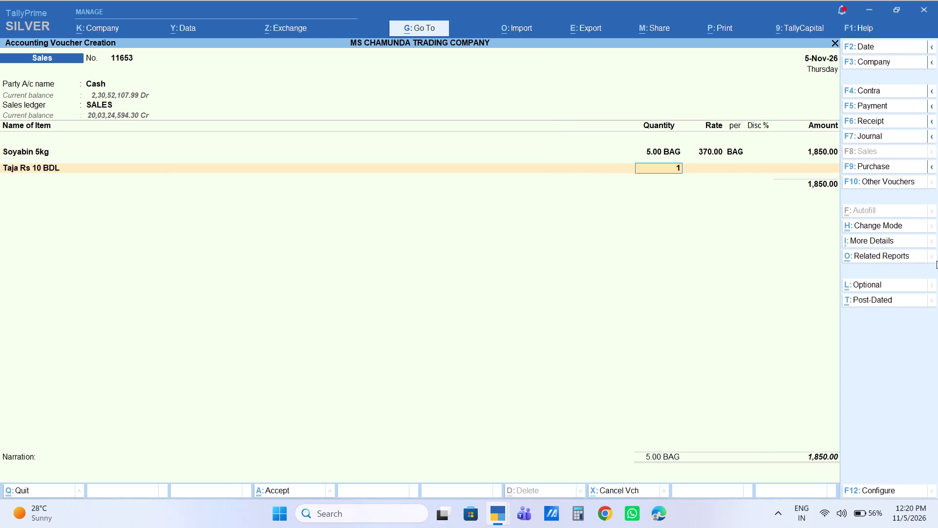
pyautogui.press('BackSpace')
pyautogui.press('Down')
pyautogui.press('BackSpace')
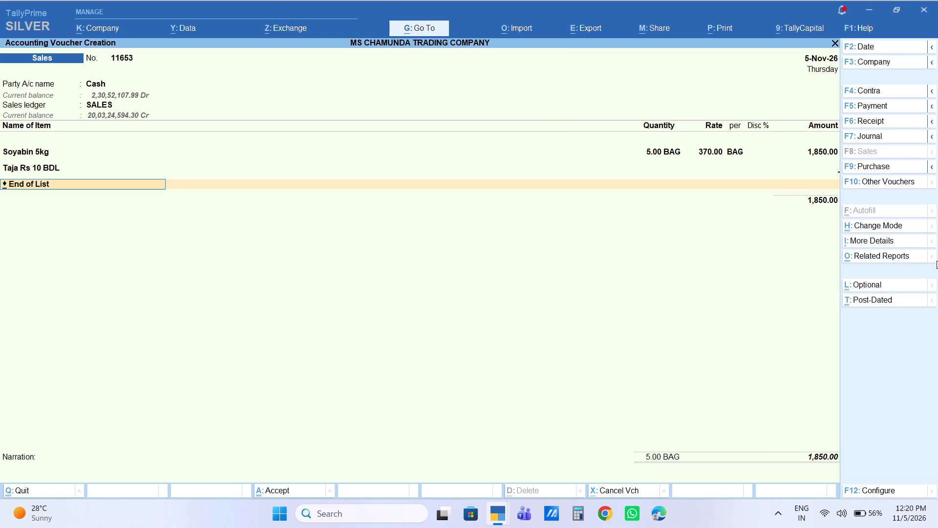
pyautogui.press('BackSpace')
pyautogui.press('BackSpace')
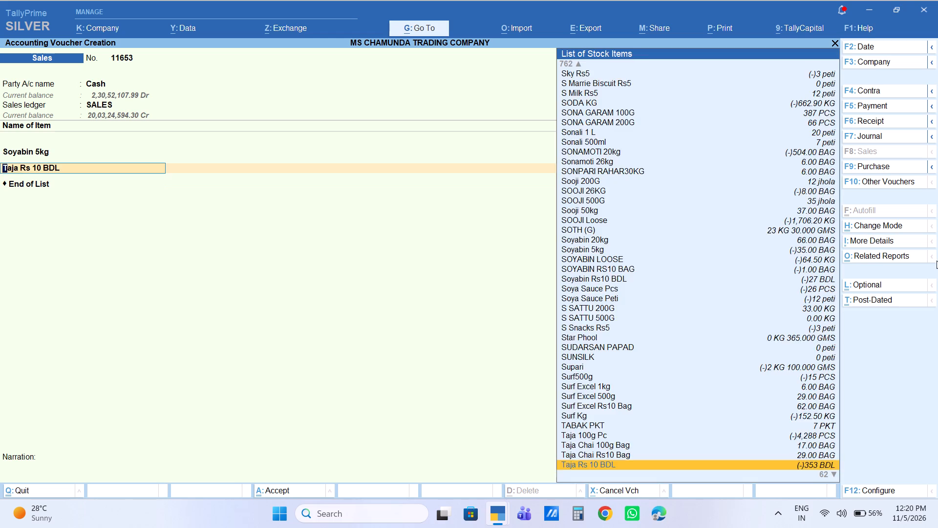
# Add 1 BAG of Taja Chai Rs10 Bag at the rate of 3,060.00 as the second item.
pyautogui.write('TAJA')
pyautogui.press('space')
pyautogui.press('Down')
pyautogui.press('Down')
pyautogui.press('Down')
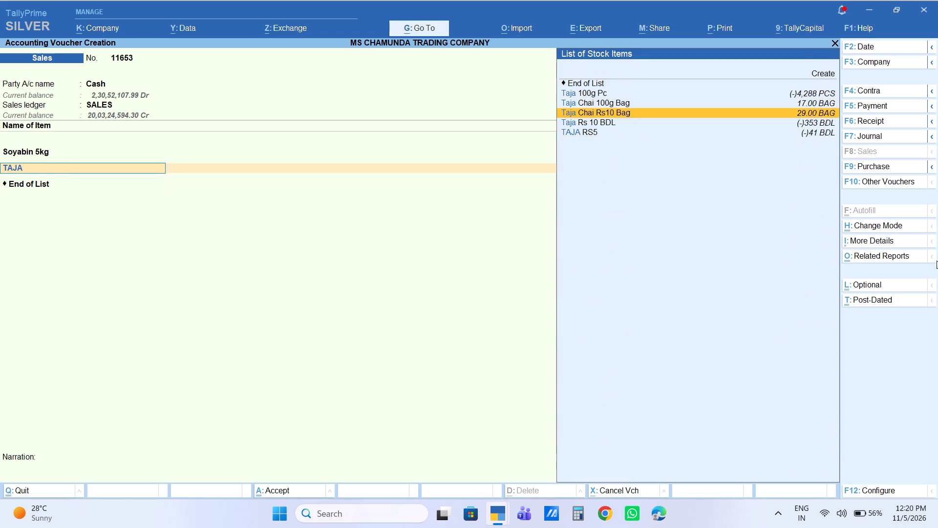
pyautogui.press('Return')
pyautogui.press('1')
pyautogui.press('Return')
pyautogui.press('Return')
pyautogui.press('Return')
pyautogui.press('Return')
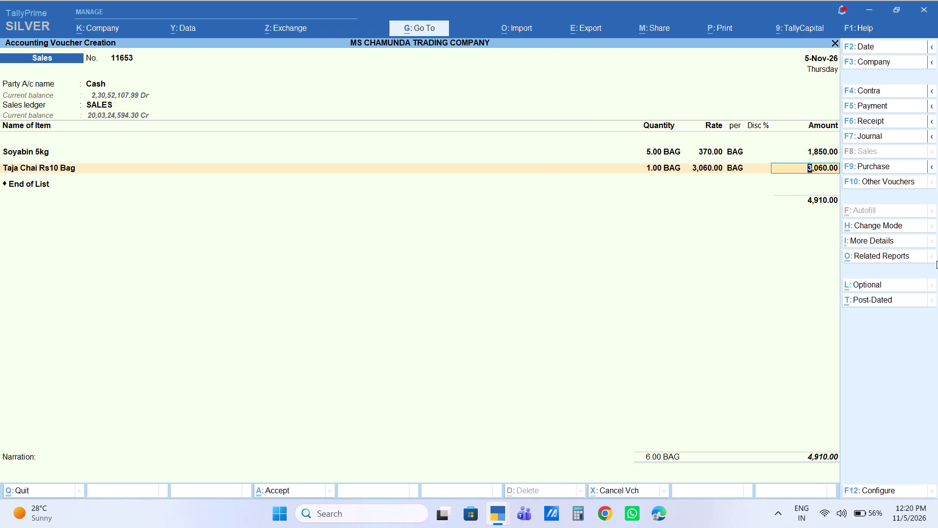
pyautogui.press('Return')
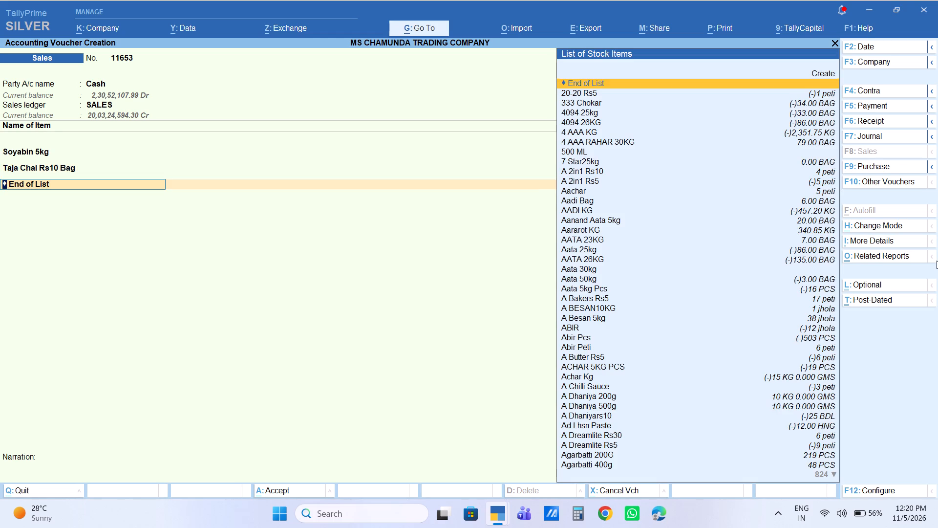
# Add 1 BAG of WHITE TIGER 26kg as the third item with an amount of 1,600.00.
pyautogui.write('WHEIEU')
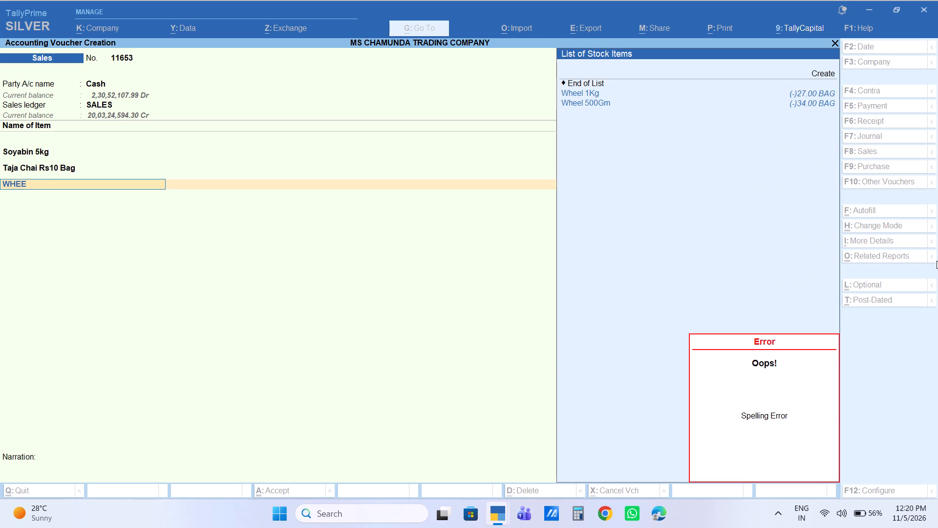
pyautogui.press('BackSpace')
pyautogui.press('BackSpace')
pyautogui.press('BackSpace')
pyautogui.write('ITE')
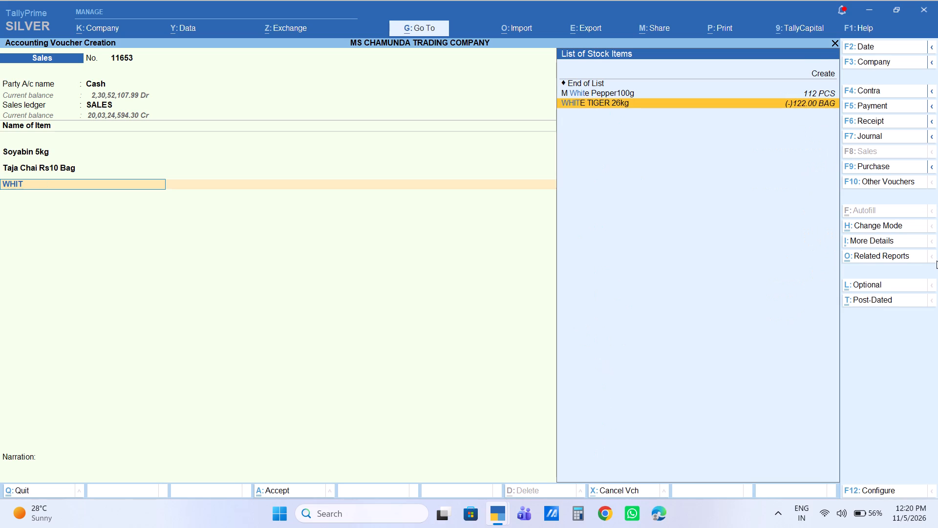
pyautogui.press('Return')
pyautogui.press('1')
pyautogui.press('Return')
pyautogui.press('Return')
pyautogui.press('Return')
pyautogui.press('Return')
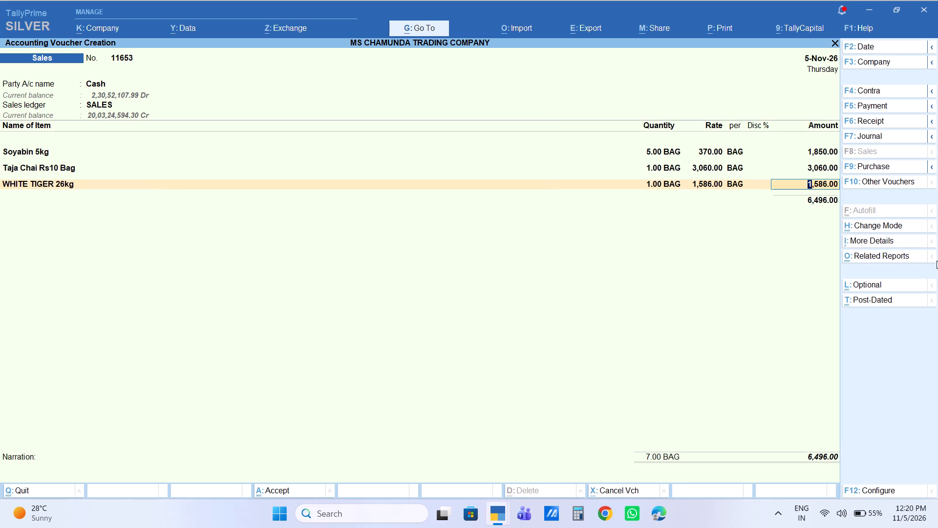
pyautogui.write('1600')
pyautogui.press('Return')
# Add 5 BAG of GOOD LITE 1KG as the fourth item with an amount of 975.00.
pyautogui.write('GOO')
pyautogui.press('Down')
pyautogui.press('Down')
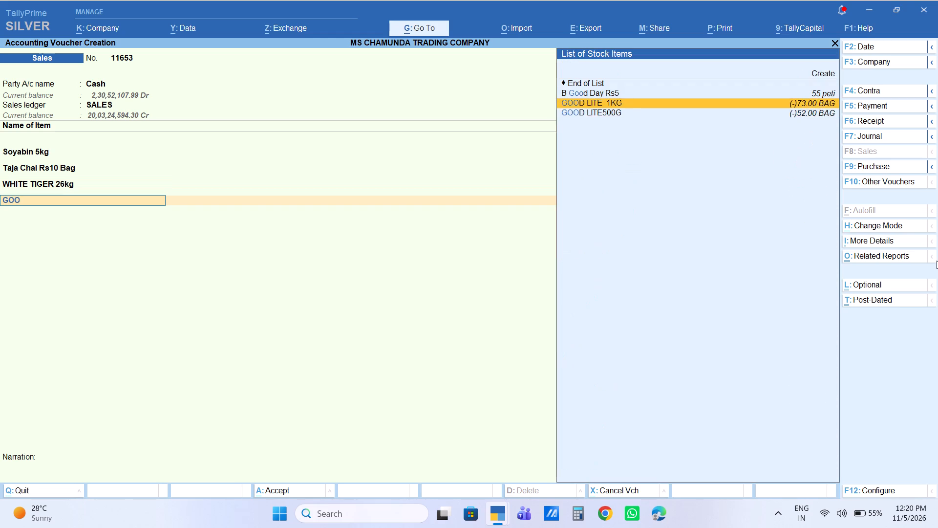
pyautogui.press('Up')
pyautogui.press('Return')
pyautogui.press('5')
pyautogui.press('Return')
pyautogui.press('Return')
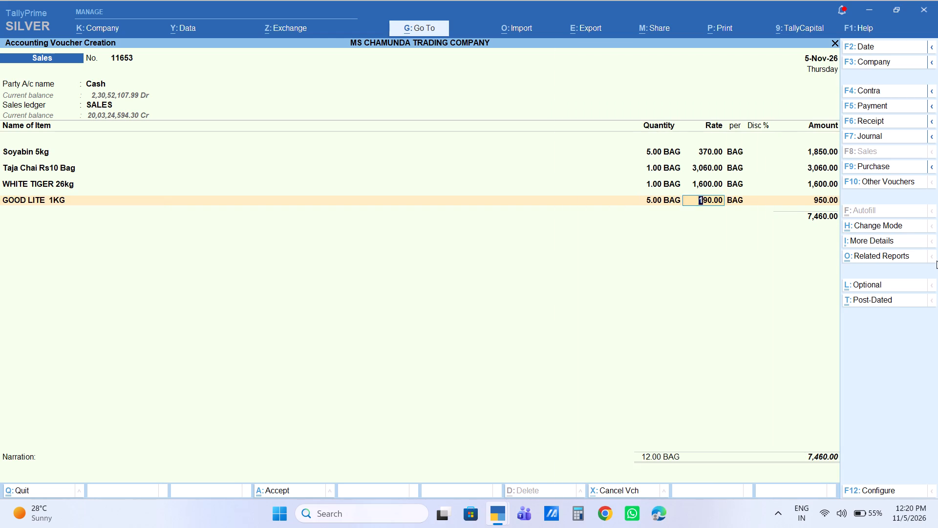
pyautogui.press('Return')
pyautogui.press('Return')
pyautogui.write('975')
pyautogui.press('Return')
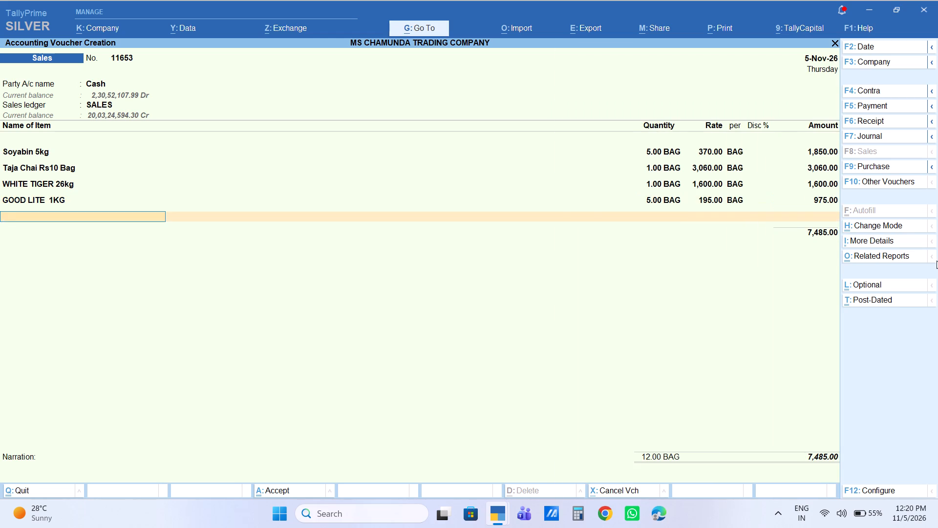
# Add 5 BDL of R Meat Rs5 BDL at the rate of 190.00 as the fifth item.
pyautogui.write('R MEA')
pyautogui.press('Down')
pyautogui.press('Down')
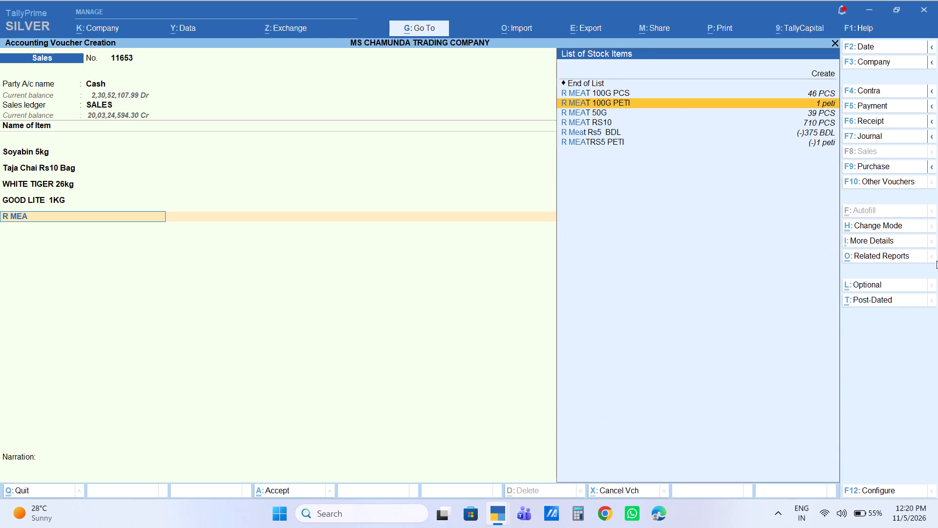
pyautogui.press('Down')
pyautogui.press('Down')
pyautogui.press('Down')
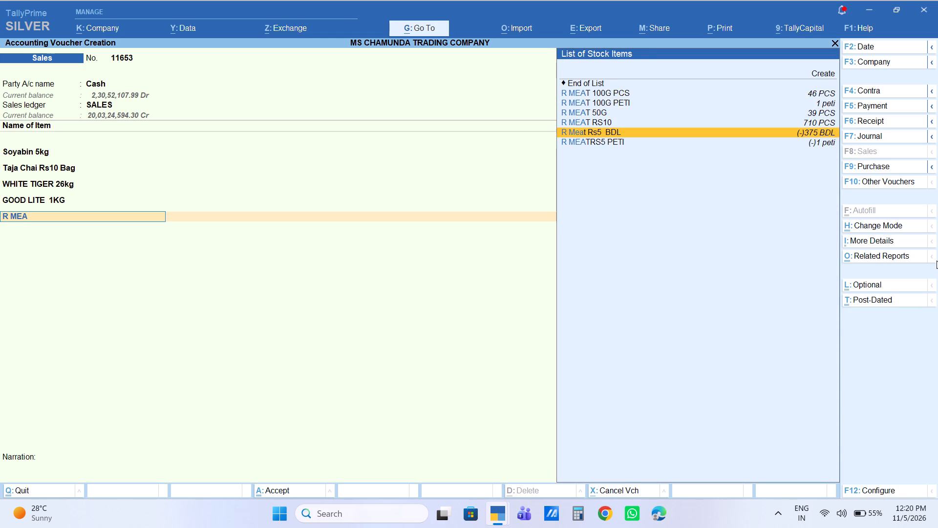
pyautogui.press('Return')
pyautogui.press('5')
pyautogui.press('Return')
pyautogui.press('Return')
pyautogui.press('Return')
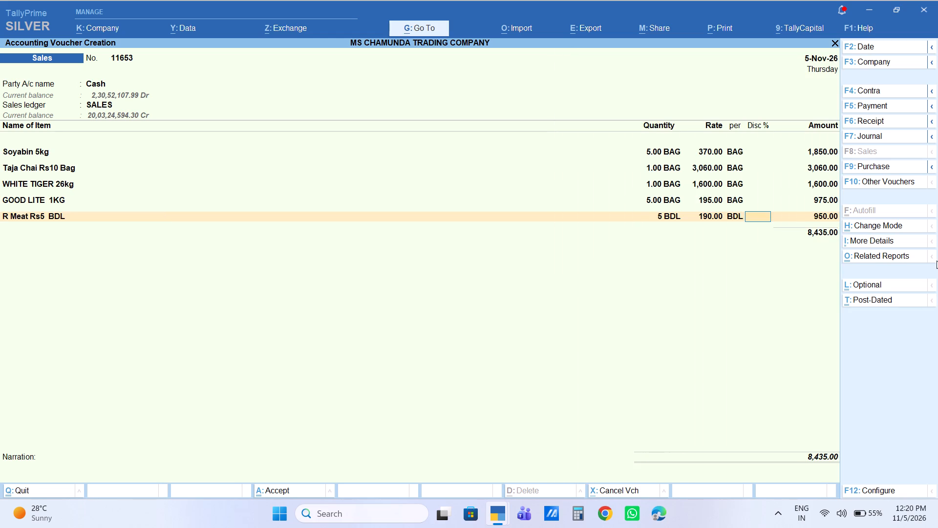
pyautogui.press('Return')
pyautogui.press('Return')
# Add 5 BDL of R GARAM RS5 BdL at the rate of 190.00 as the sixth item.
pyautogui.write('R GARA')
pyautogui.press('Right')
pyautogui.press('Down')
pyautogui.press('Down')
pyautogui.press('Down')
pyautogui.press('Down')
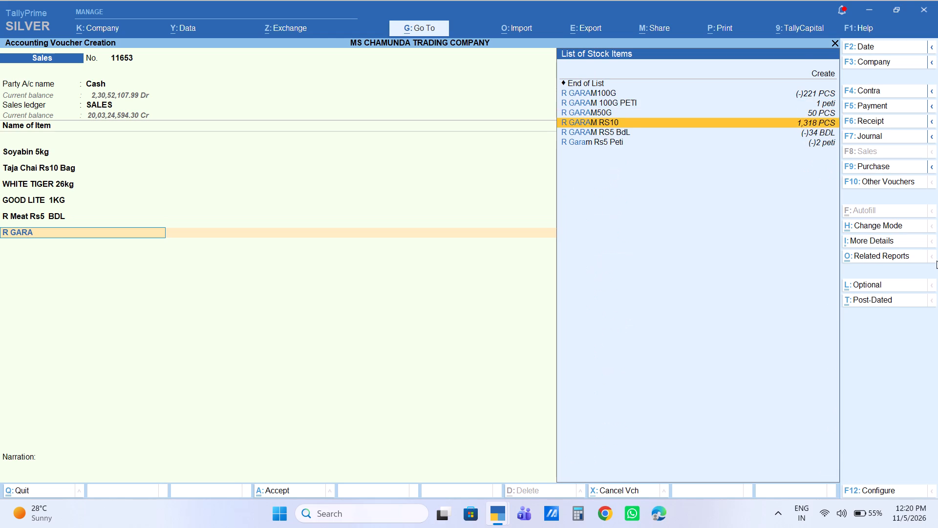
pyautogui.press('Down')
pyautogui.press('Return')
pyautogui.press('5')
pyautogui.press('Return')
pyautogui.press('Return')
pyautogui.press('Return')
pyautogui.press('Return')
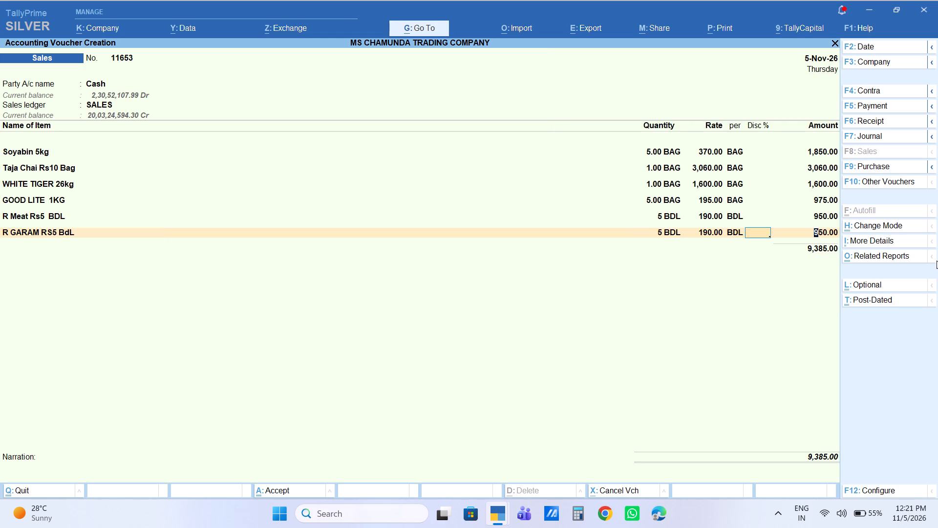
pyautogui.press('Return')
# Enter R Chai Rs10 as the seventh item with a quantity of 10 BDL at the rate of 170.00.
pyautogui.write('R CHAI')
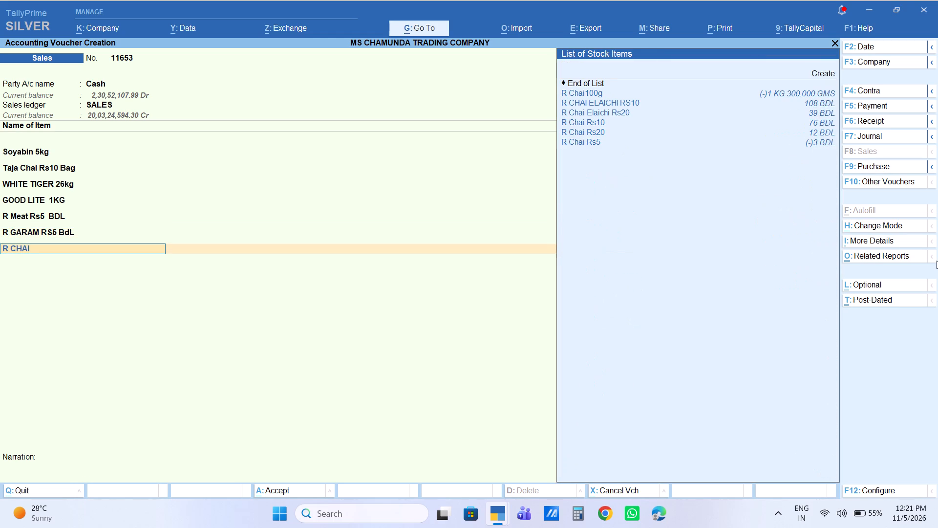
pyautogui.press('Down')
pyautogui.press('Down')
pyautogui.press('Down')
pyautogui.press('Down')
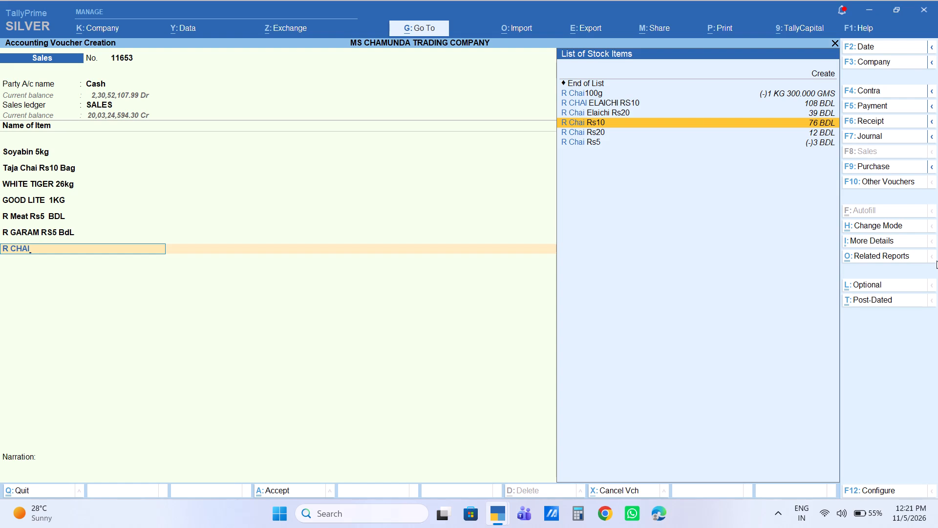
pyautogui.press('Return')
pyautogui.write('10')
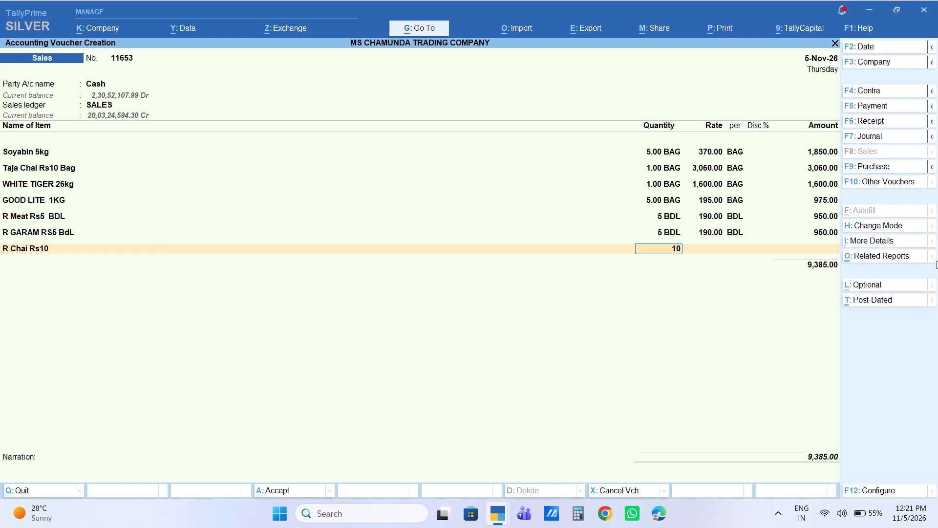
pyautogui.press('Return')
pyautogui.press('Return')
pyautogui.press('Return')
pyautogui.press('Return')
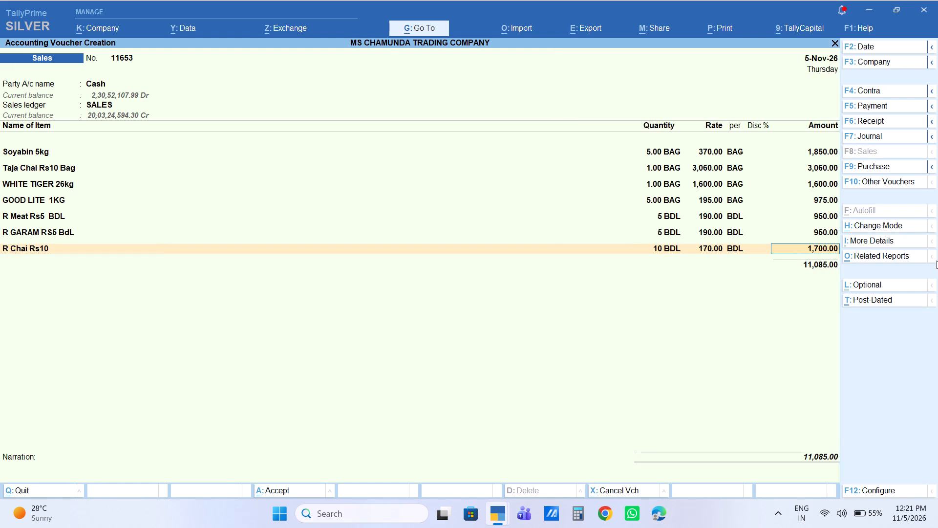
# Replace the seventh item with R CHAI ELAICHI RS10, keeping 10 BDL, and set its amount to 1,550.00.
pyautogui.press('BackSpace')
pyautogui.press('BackSpace')
pyautogui.press('BackSpace')
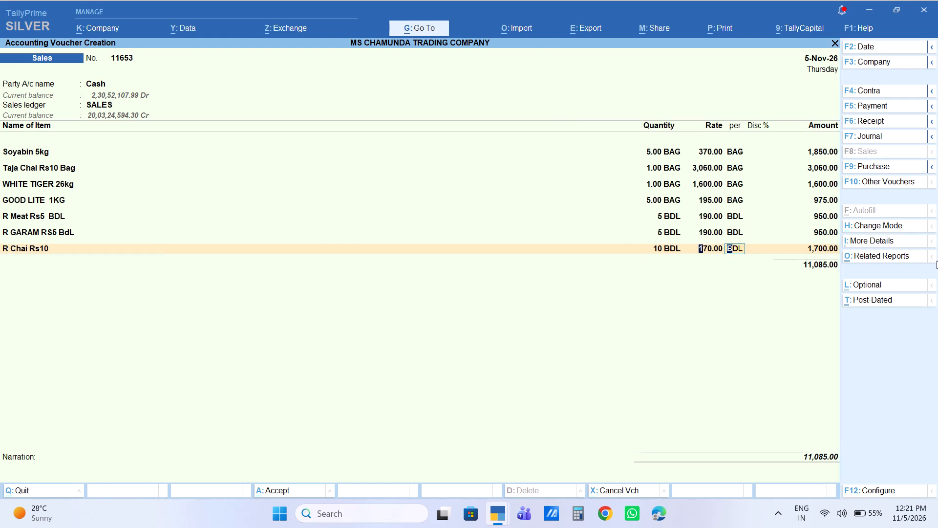
pyautogui.press('BackSpace')
pyautogui.press('BackSpace')
pyautogui.write('R CHAI')
pyautogui.press('Down')
pyautogui.press('Down')
pyautogui.press('Down')
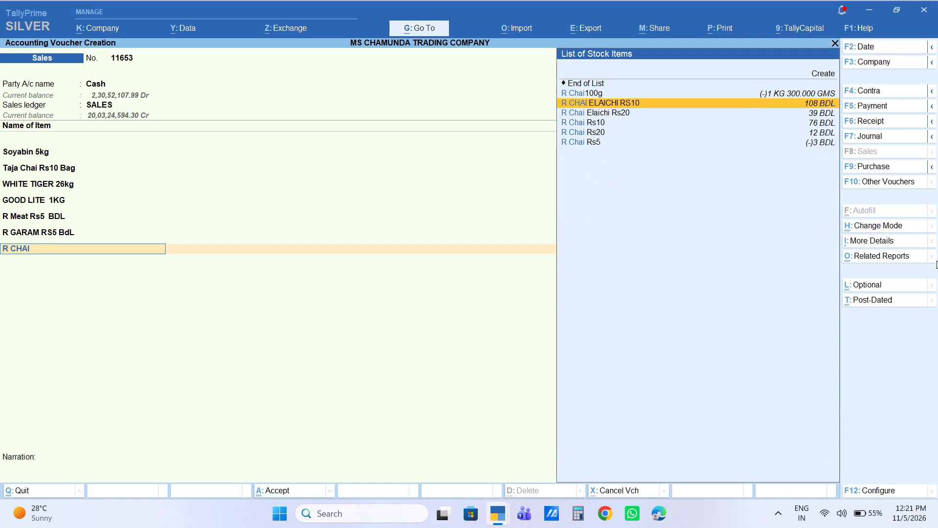
pyautogui.press('Up')
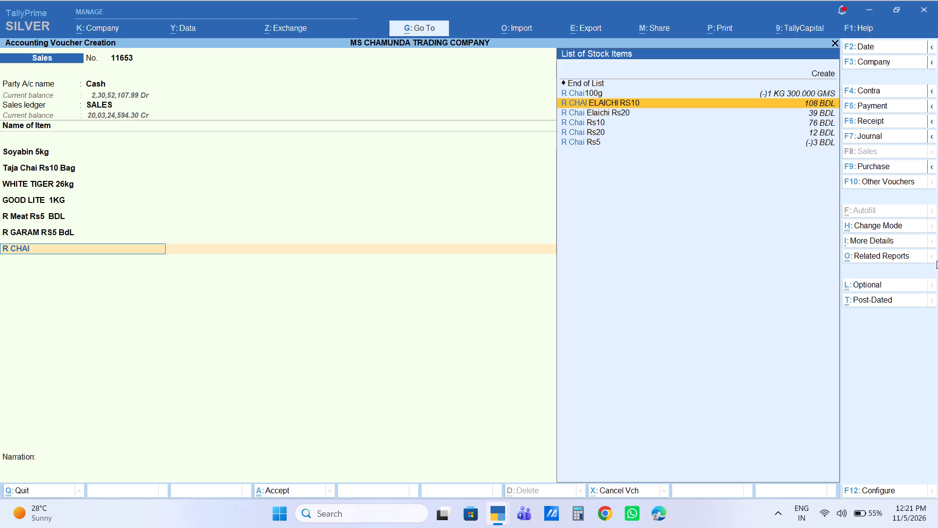
pyautogui.press('Return')
pyautogui.press('Return')
pyautogui.press('Return')
pyautogui.press('Return')
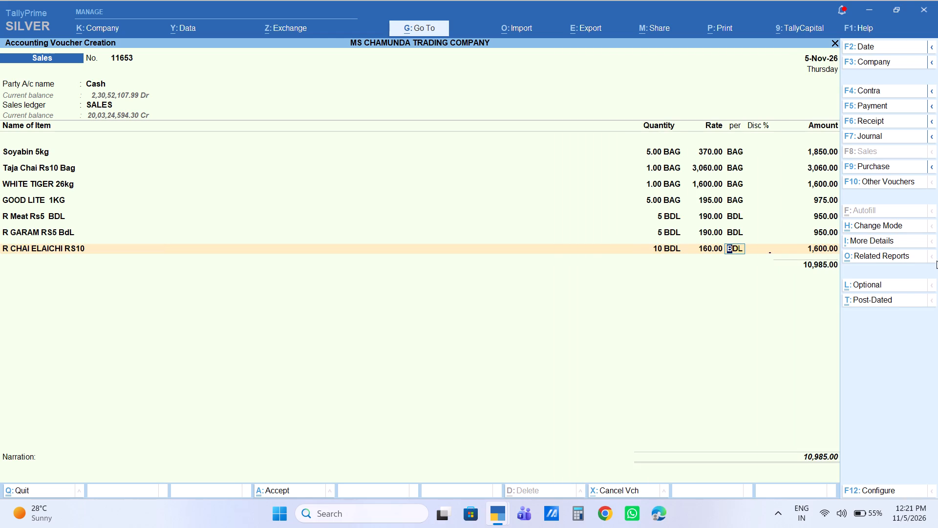
pyautogui.press('Return')
pyautogui.write('1550')
pyautogui.press('Return')
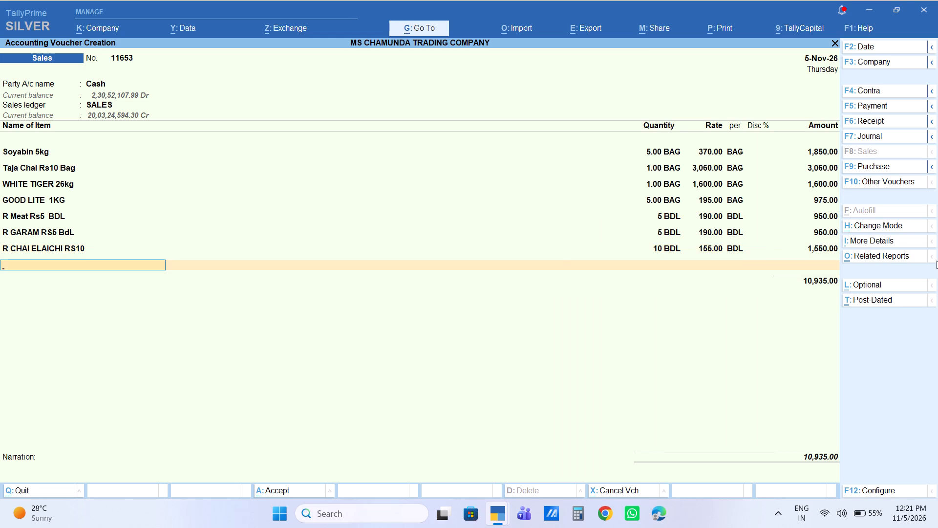
# Add 2 KG of R Gold Chai250g as the eighth item with an amount of 970.00.
pyautogui.write('R GO')
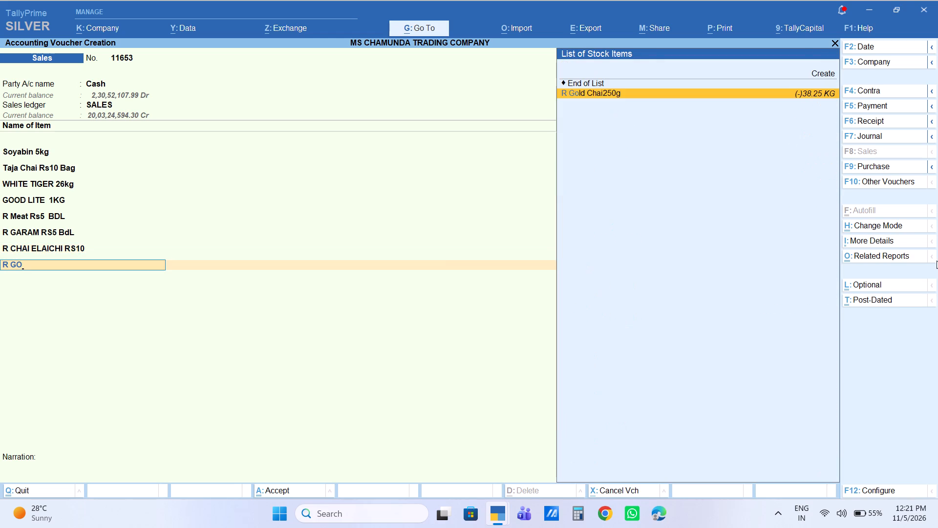
pyautogui.press('Return')
pyautogui.press('2')
pyautogui.press('Return')
pyautogui.press('Return')
pyautogui.press('Return')
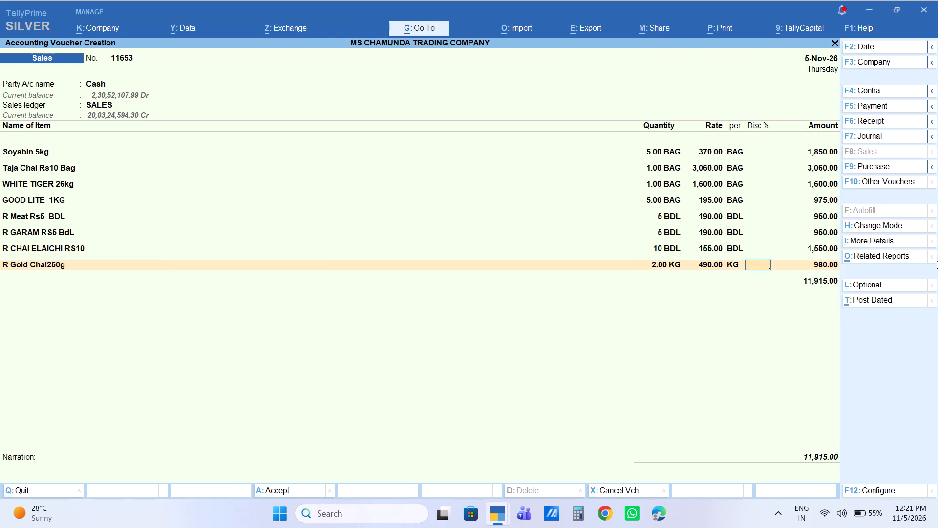
pyautogui.press('Return')
pyautogui.write('970')
pyautogui.press('Return')
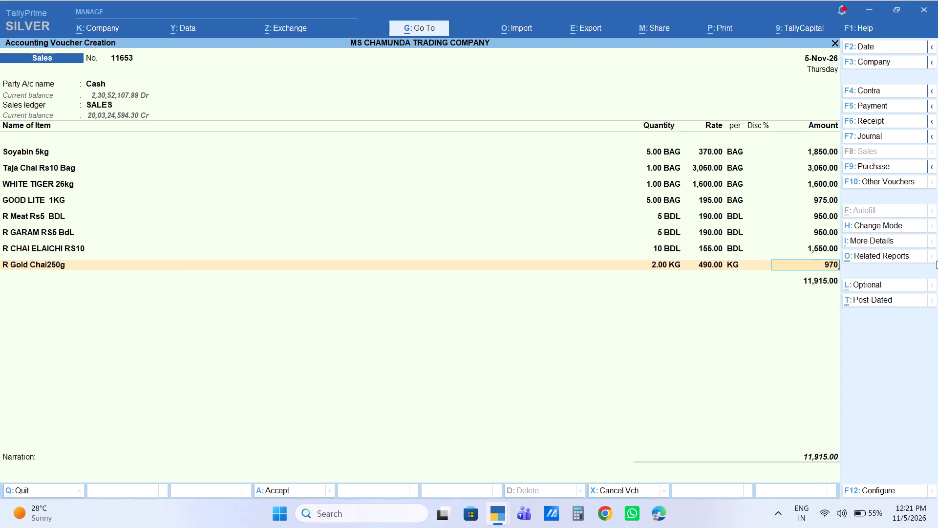
# Add BUDHA BHOG 25KG as the ninth item with a quantity of 4.
pyautogui.write('BUDHA')
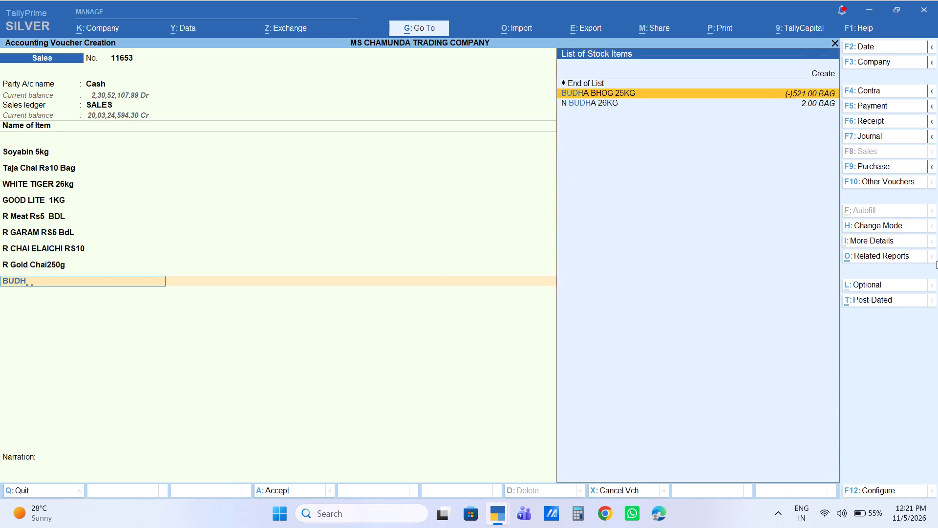
pyautogui.press('Return')
pyautogui.press('4')
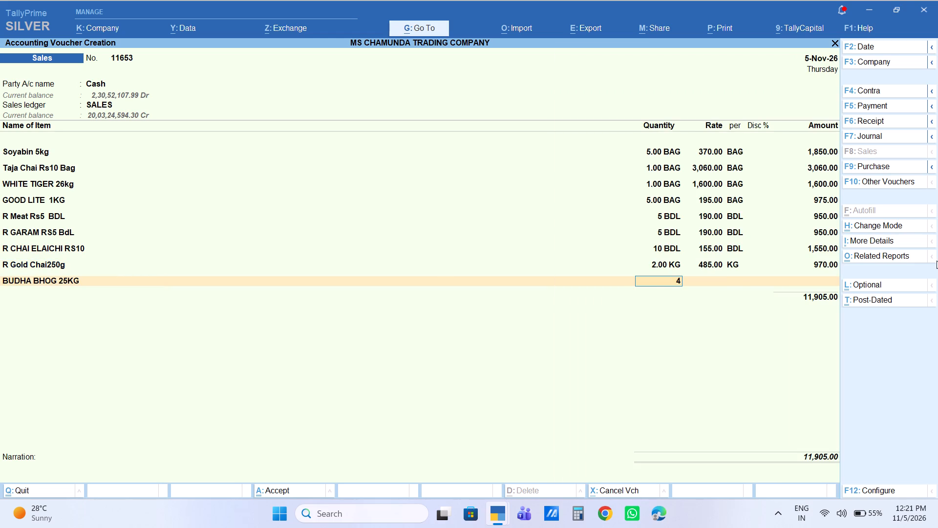